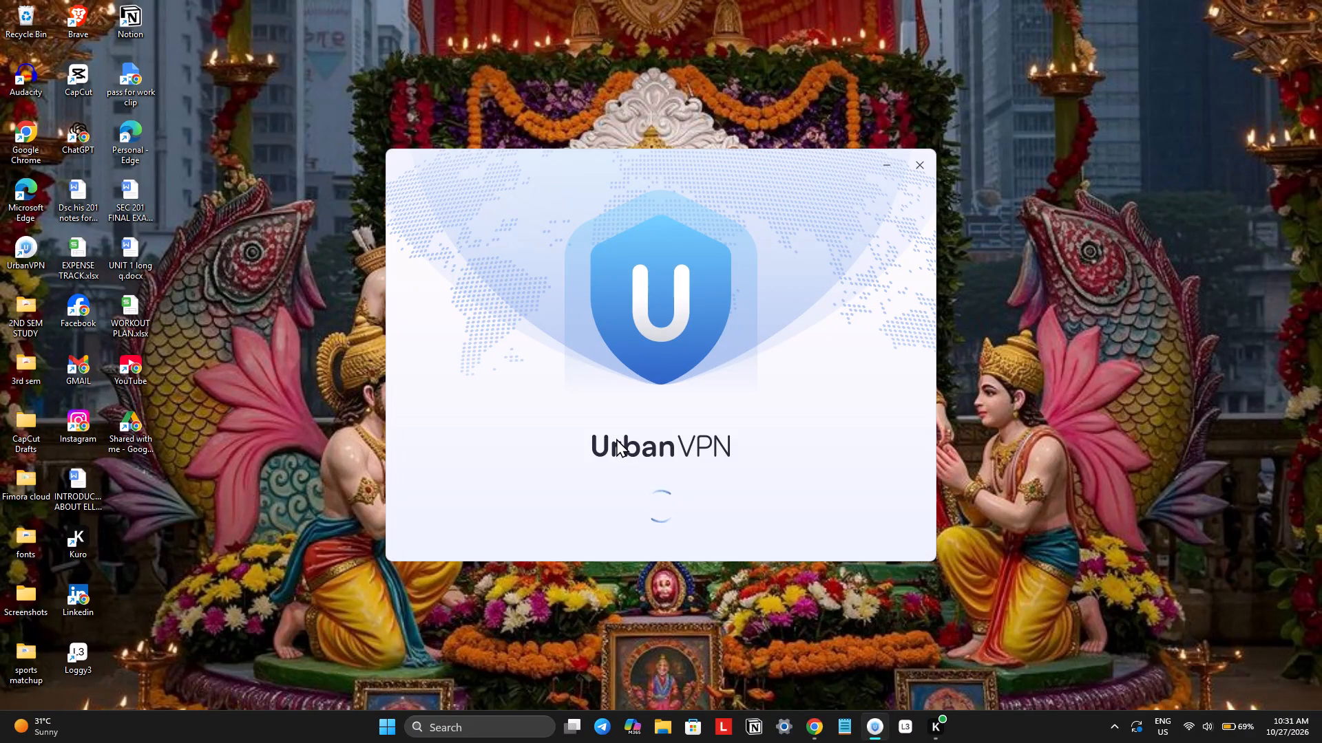
Dismiss the premium upgrade offer and connect the VPN to the Australia server.
click(499, 432)
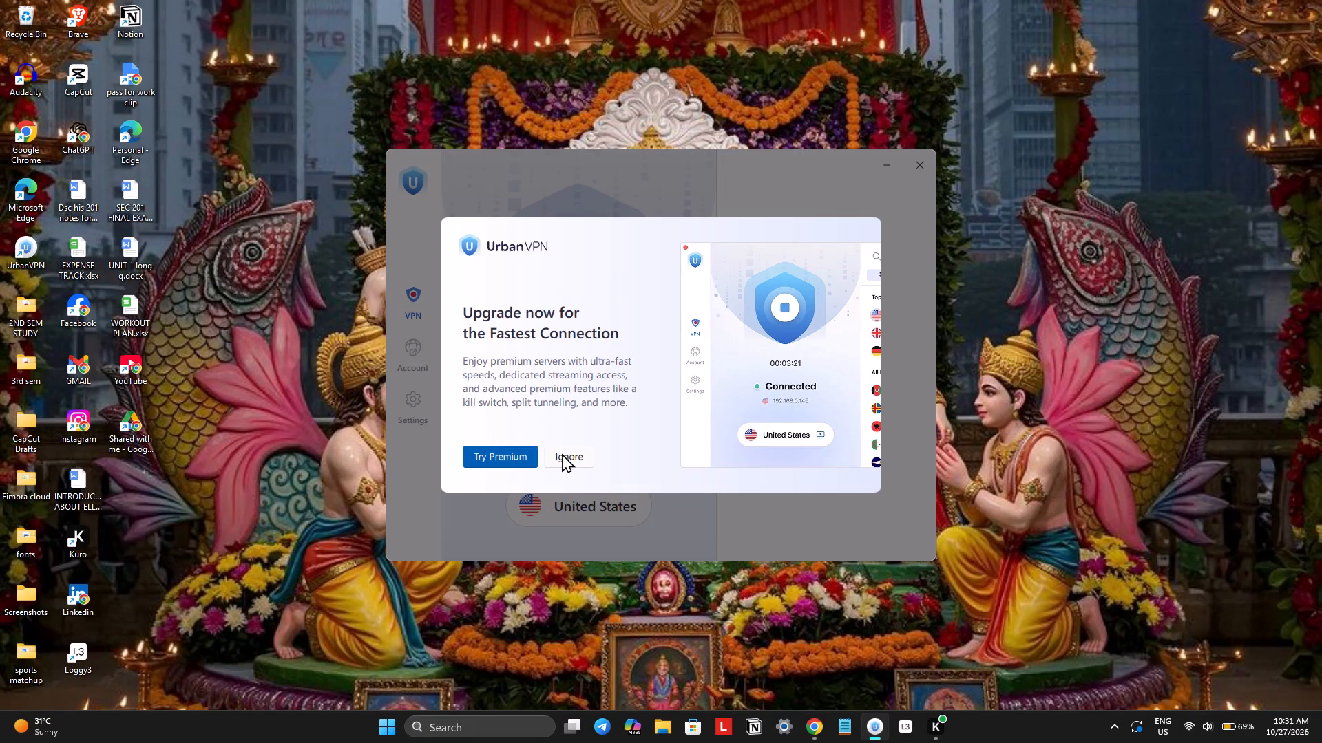
click(562, 453)
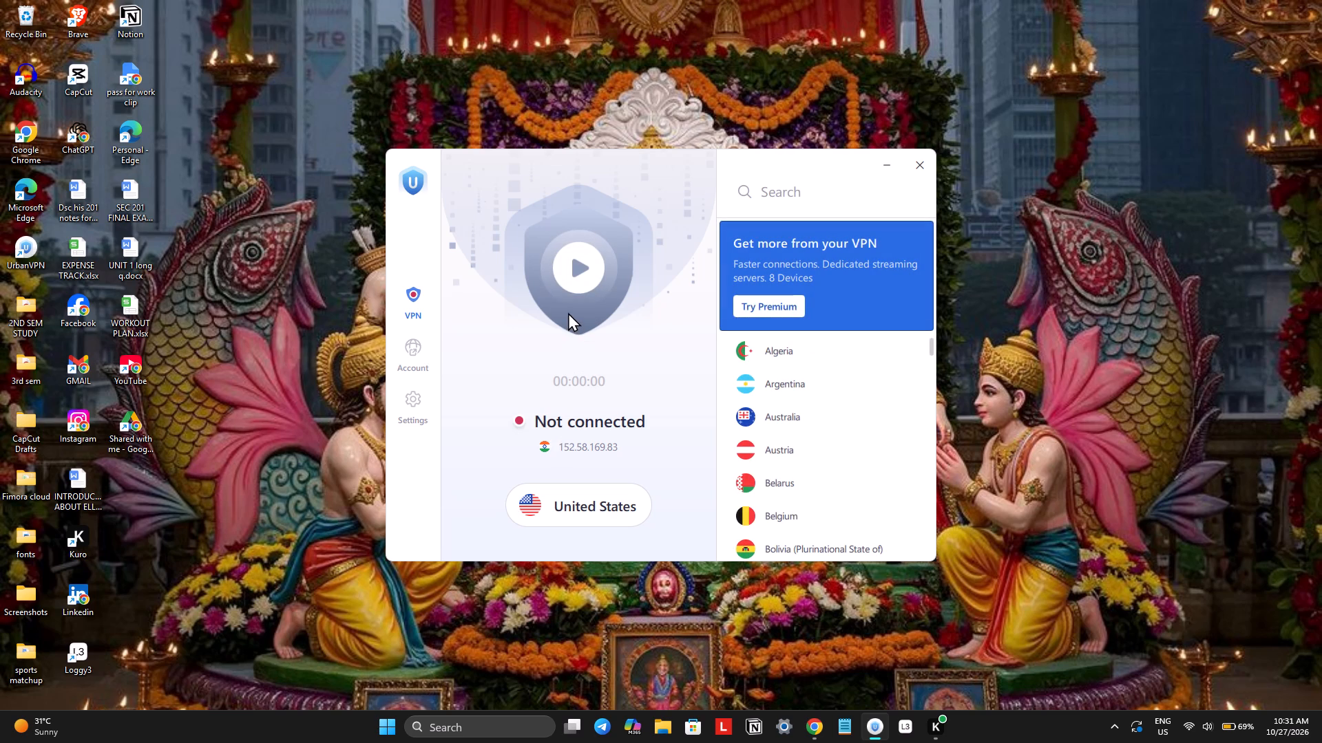
click(801, 416)
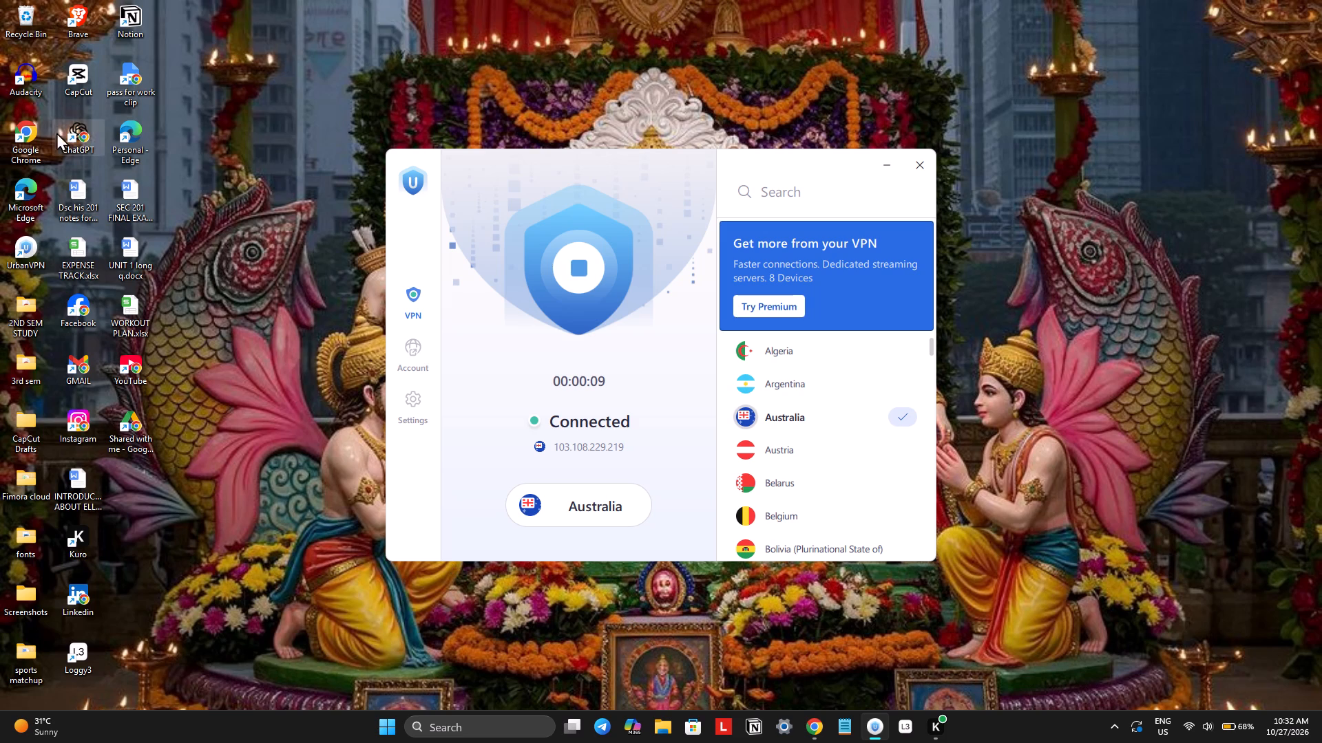
Launch CapCut from the desktop.
double_click(81, 79)
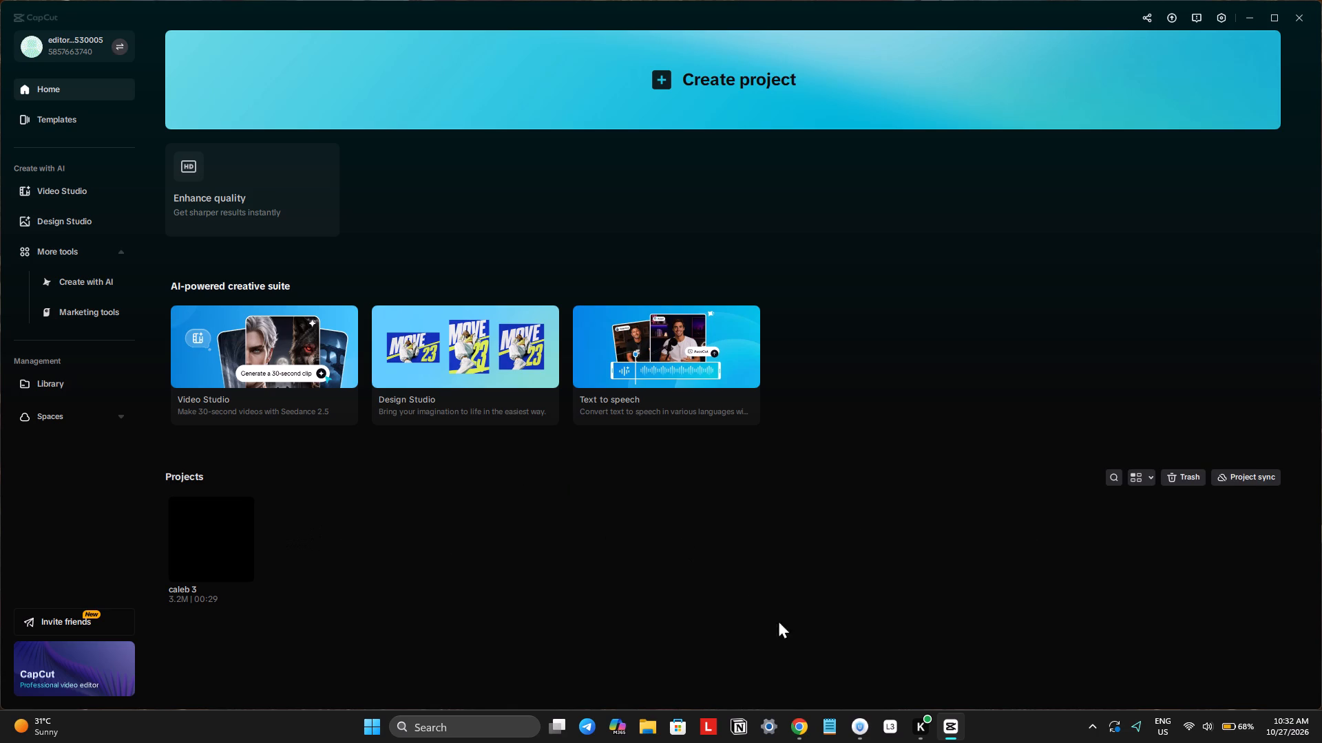
Switch to Loggy3, start a recording session, and return to CapCut.
click(893, 727)
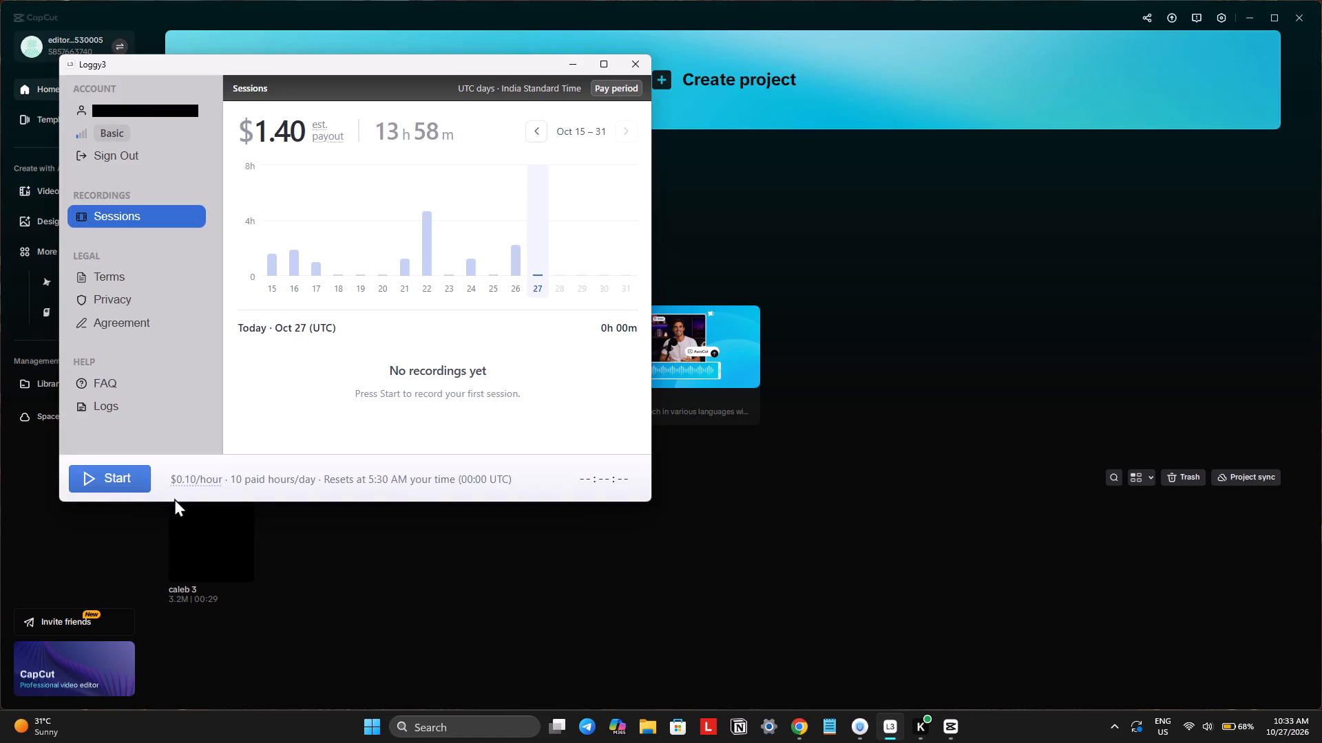
click(119, 488)
click(270, 557)
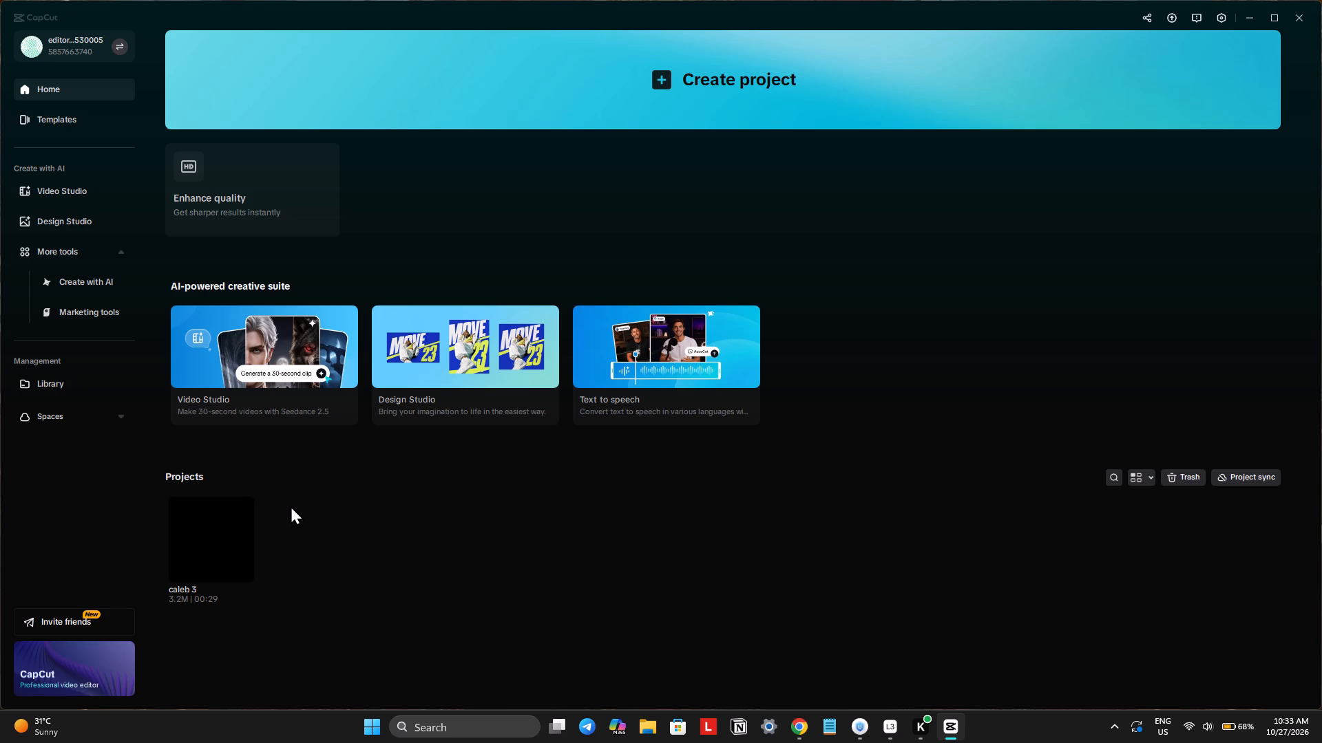
Open the "caleb 3" project and minimize the Loggy3 window.
click(205, 548)
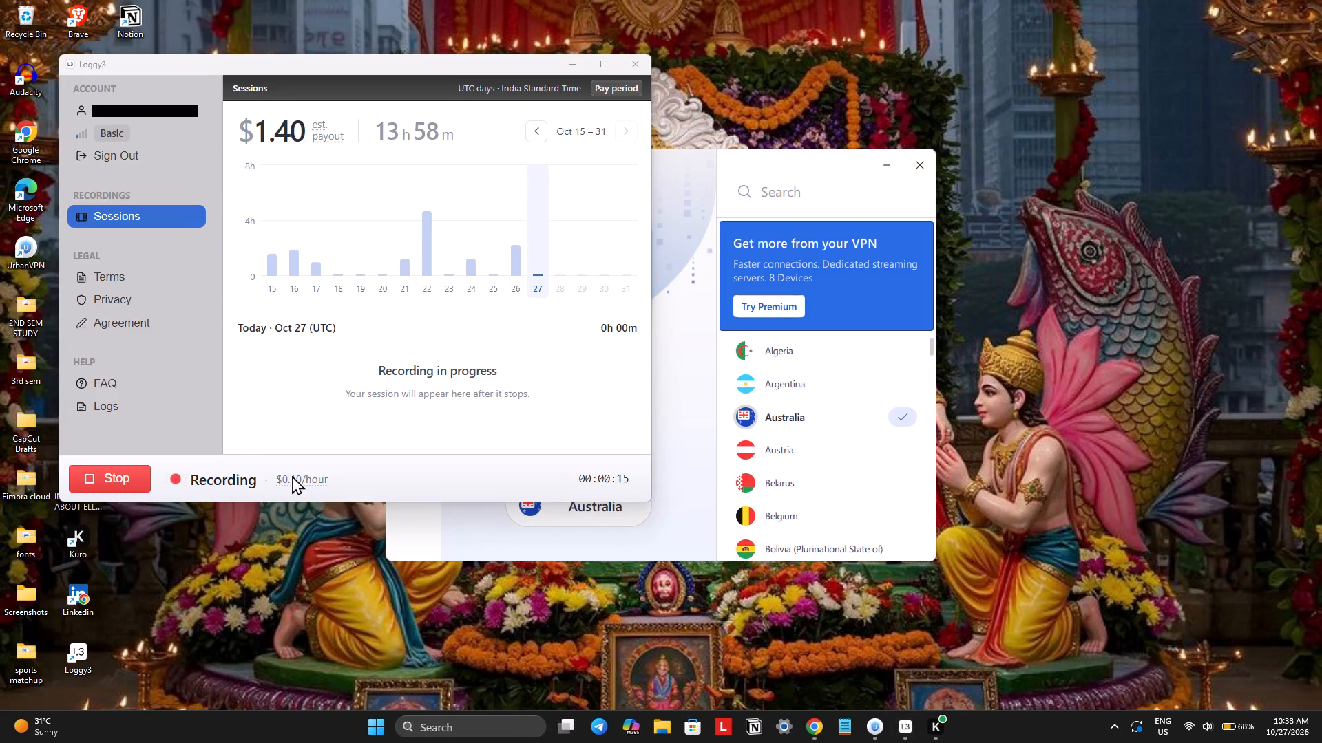
click(567, 63)
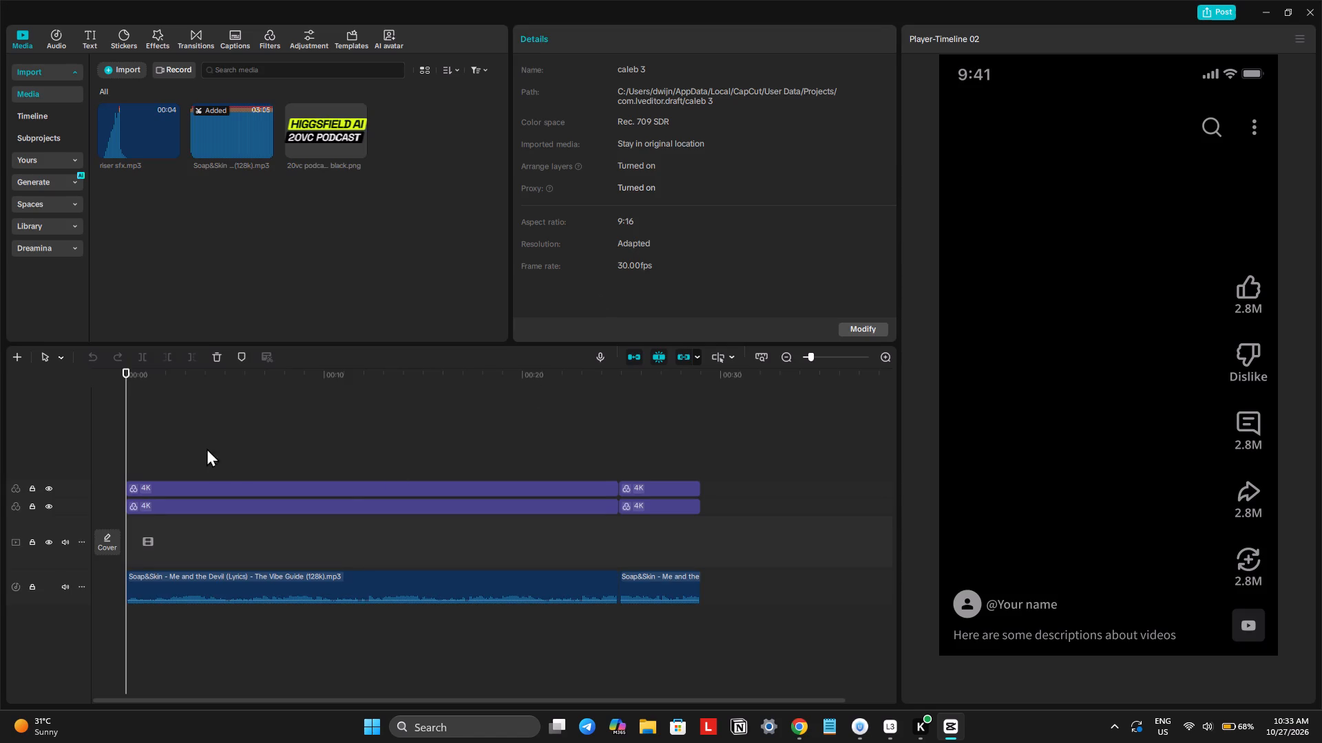
Import today's three MP4 videos from the Downloads folder into the project's media.
click(120, 70)
click(130, 100)
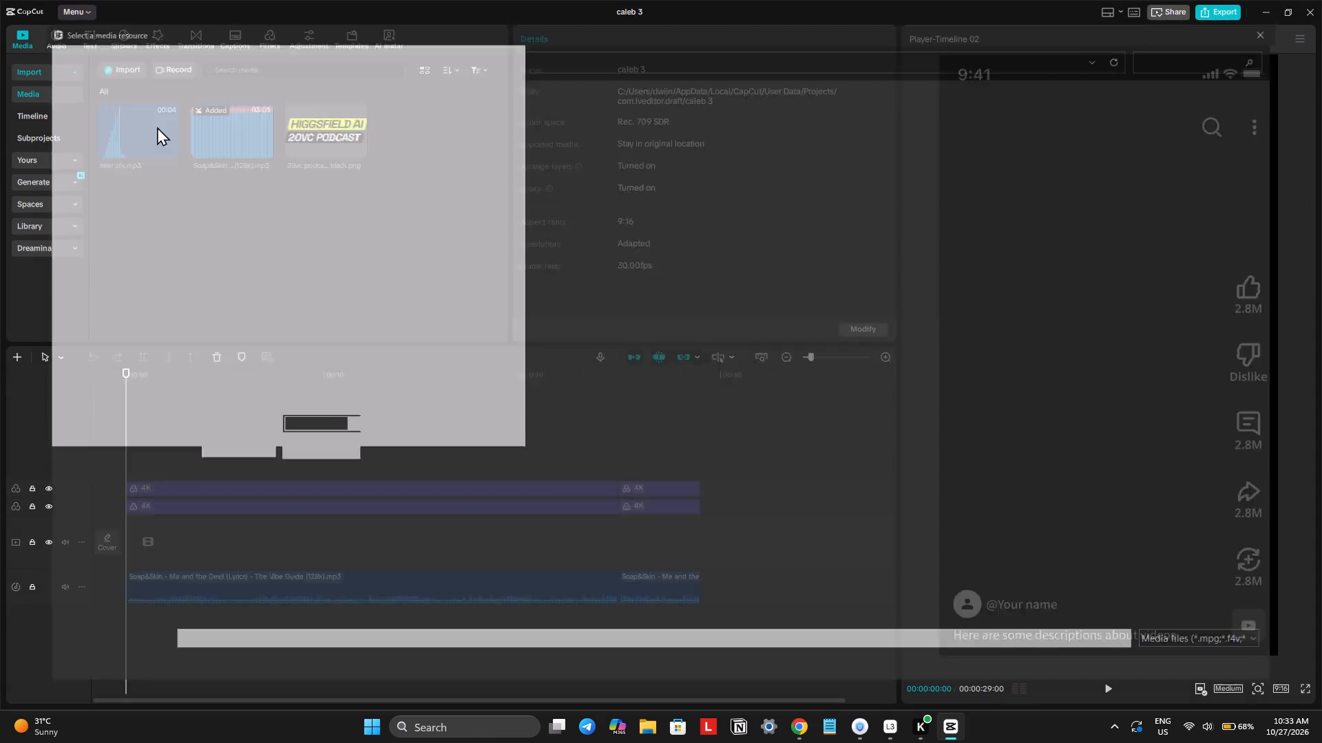
click(102, 308)
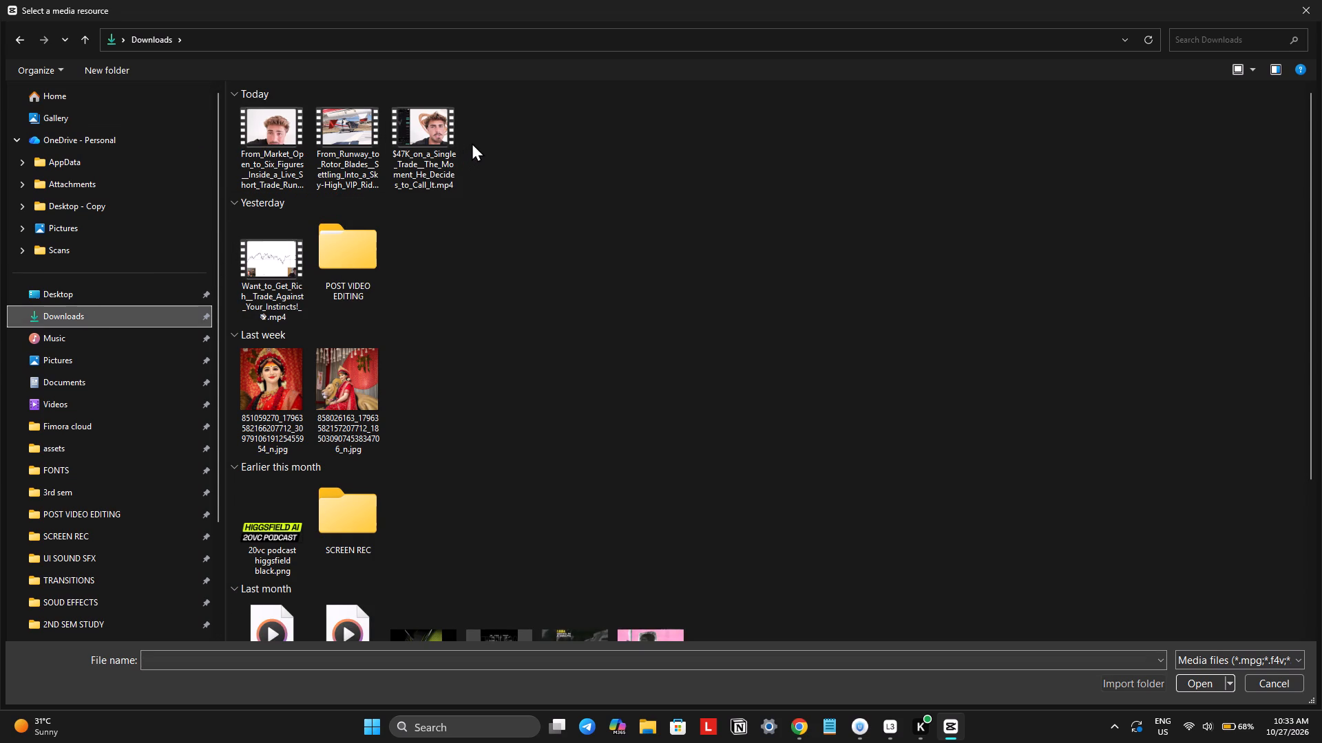
drag(479, 142, 317, 150)
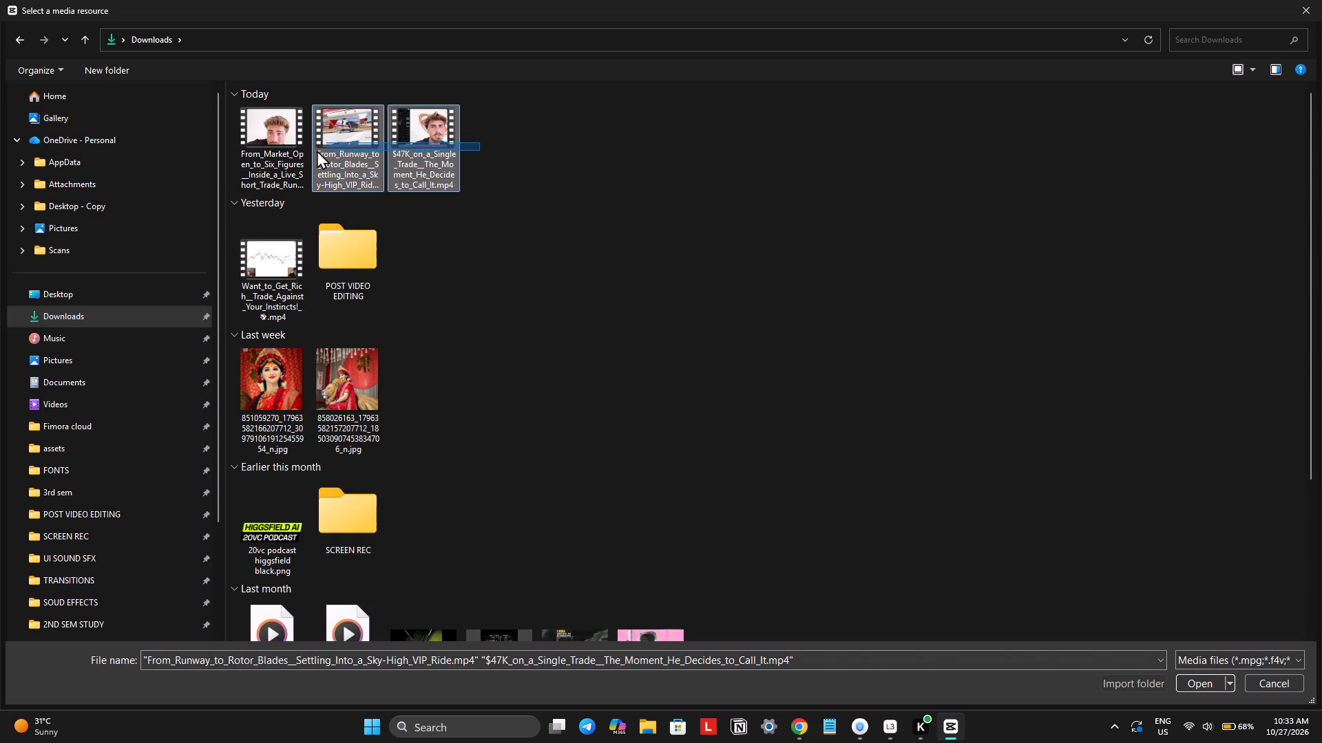
drag(317, 150, 253, 153)
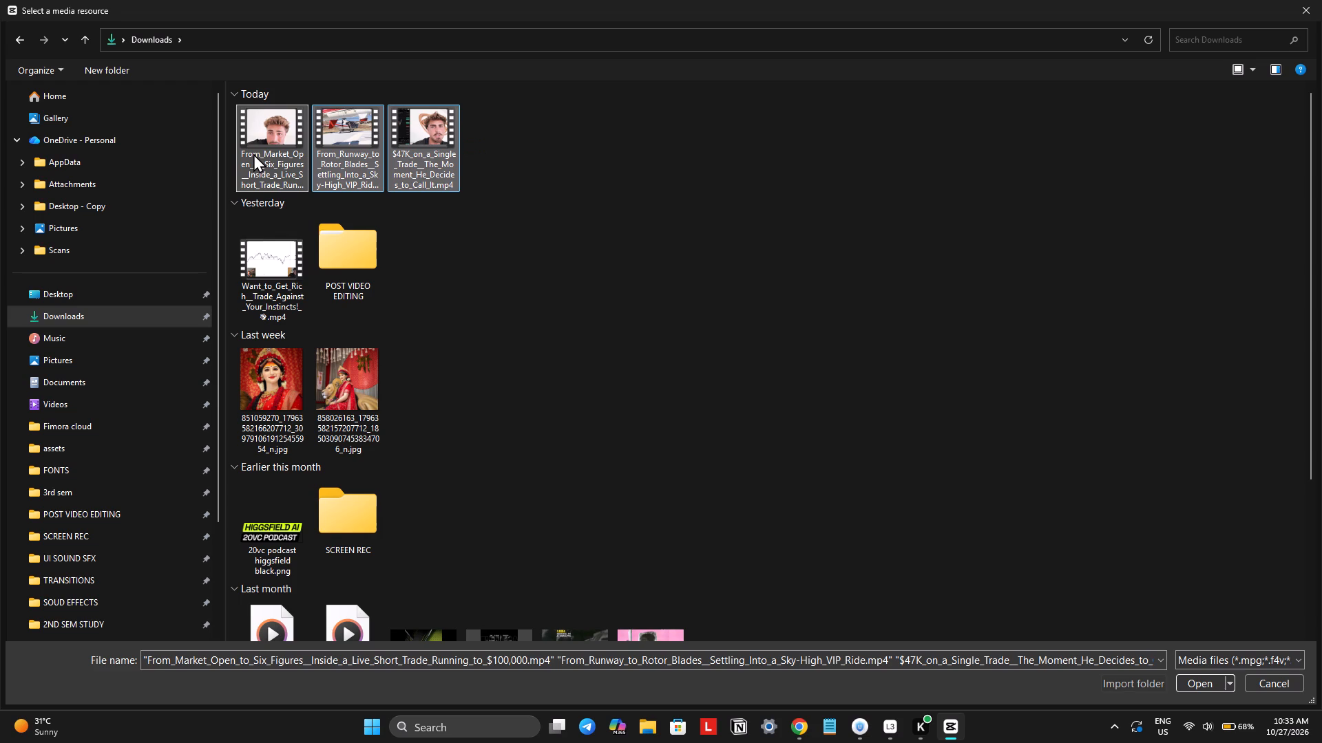
key(Return)
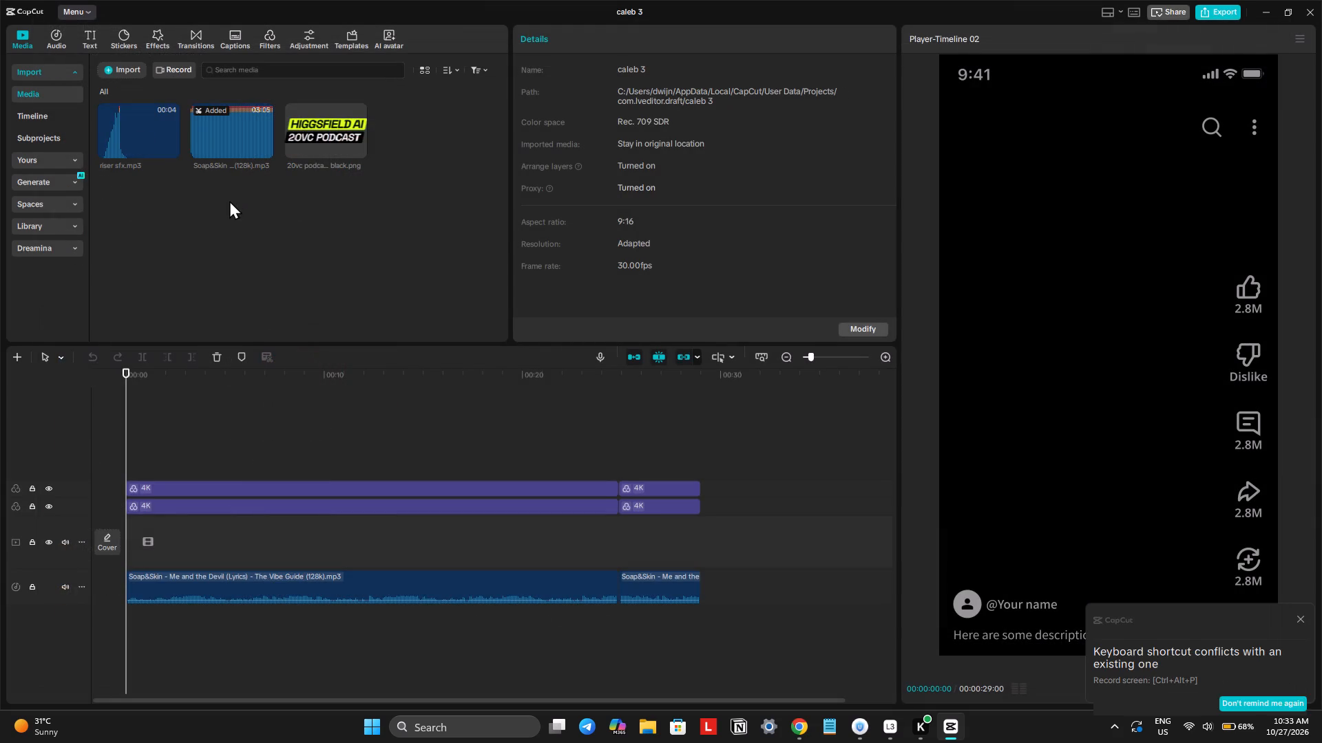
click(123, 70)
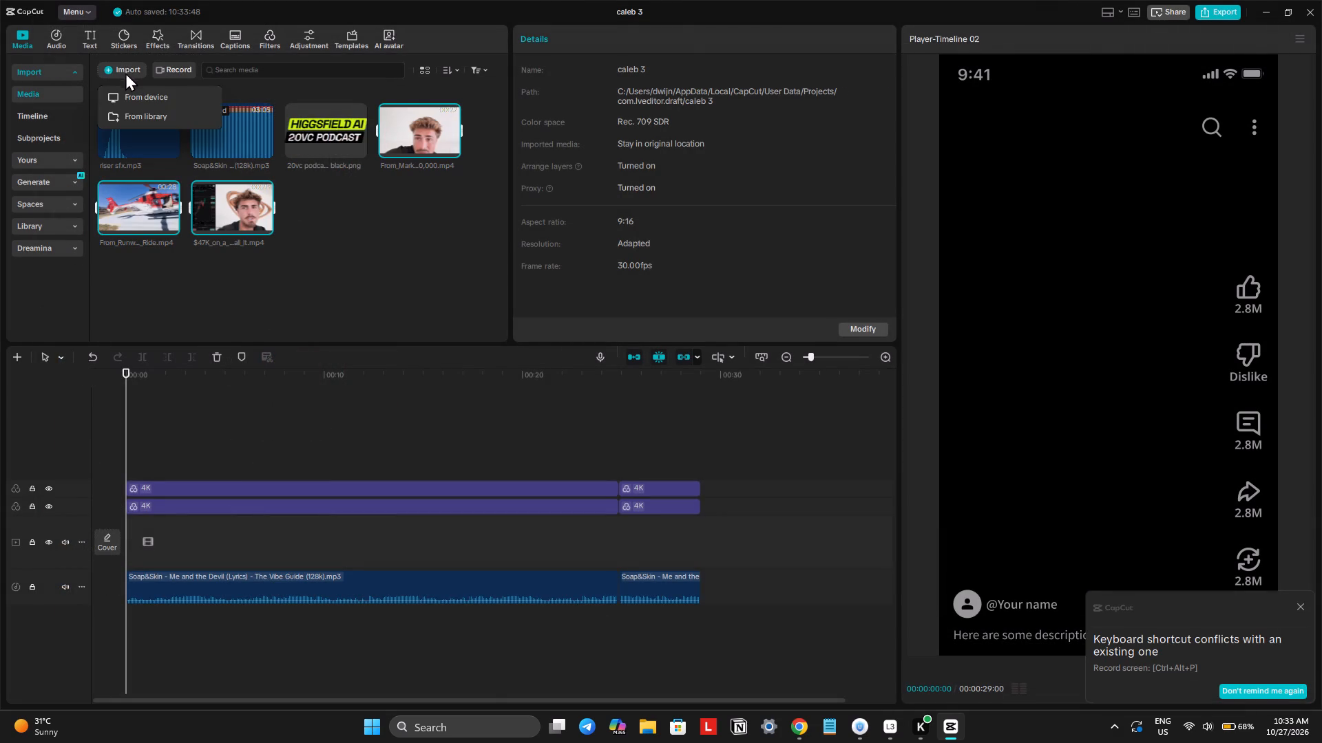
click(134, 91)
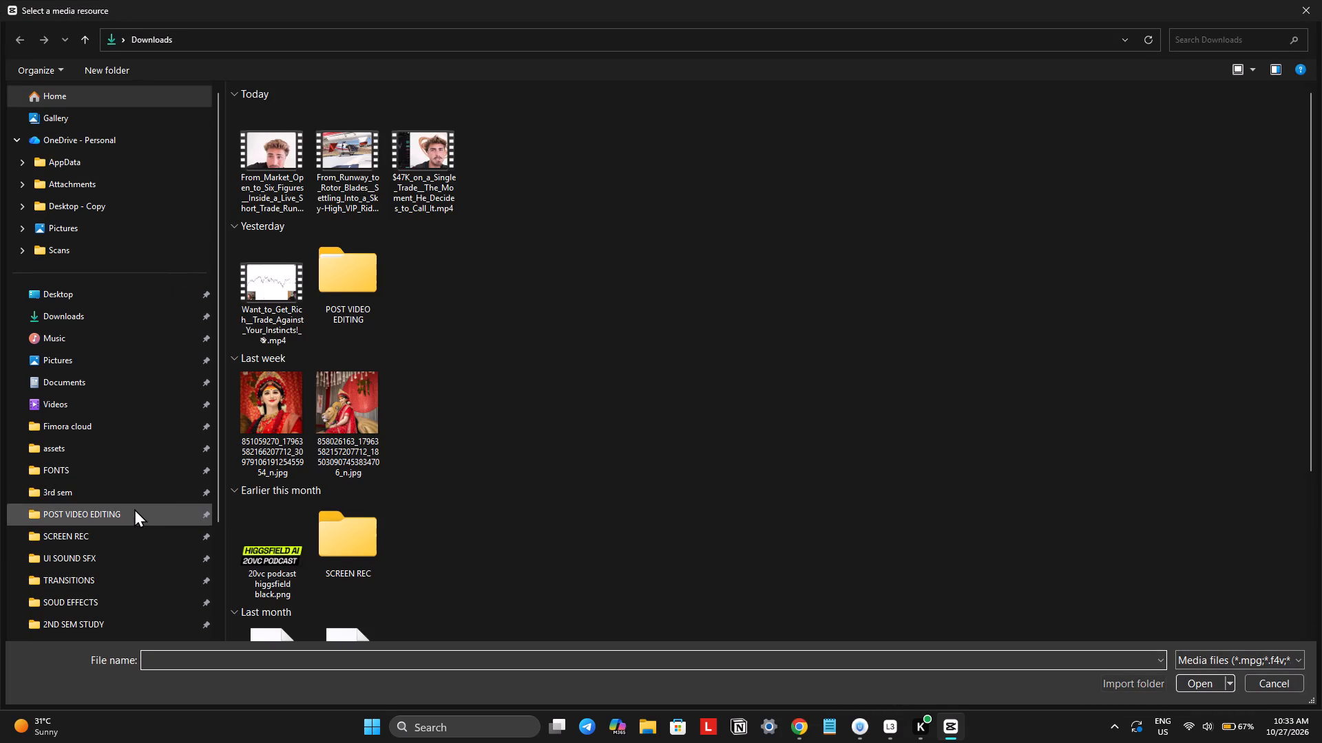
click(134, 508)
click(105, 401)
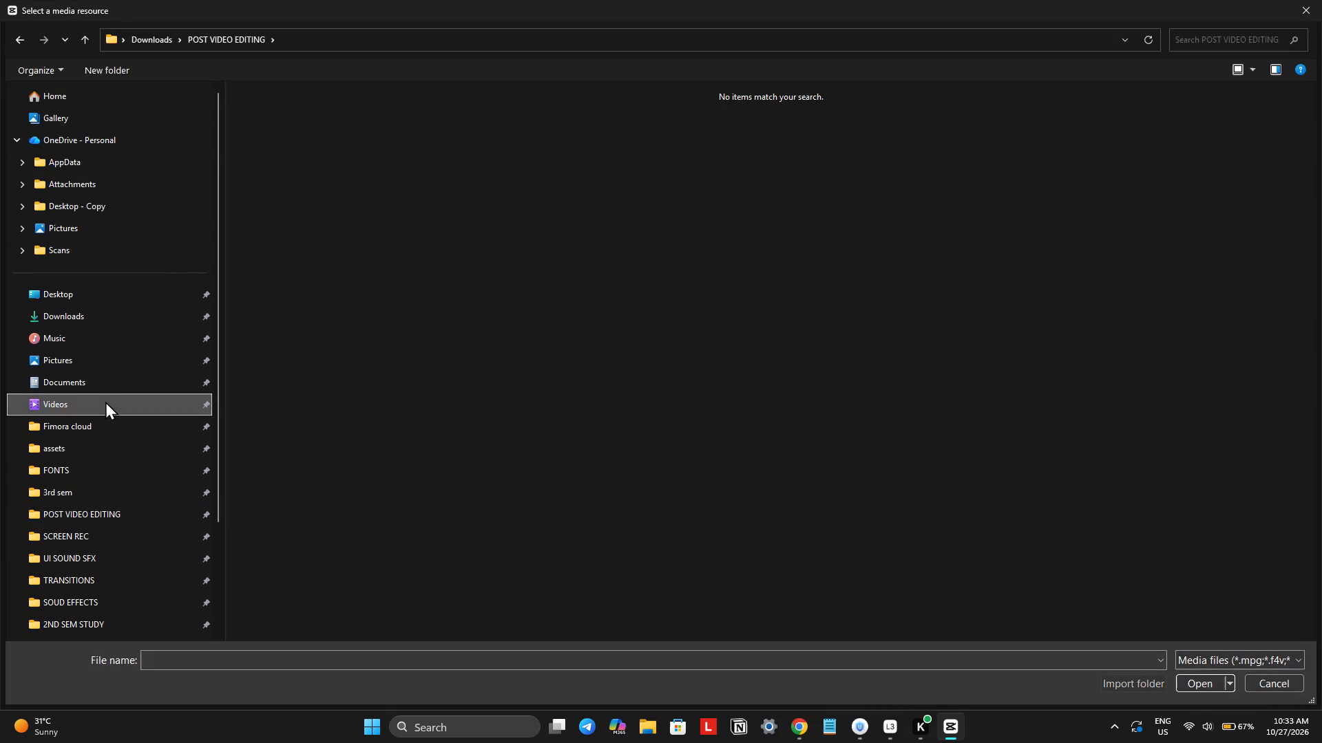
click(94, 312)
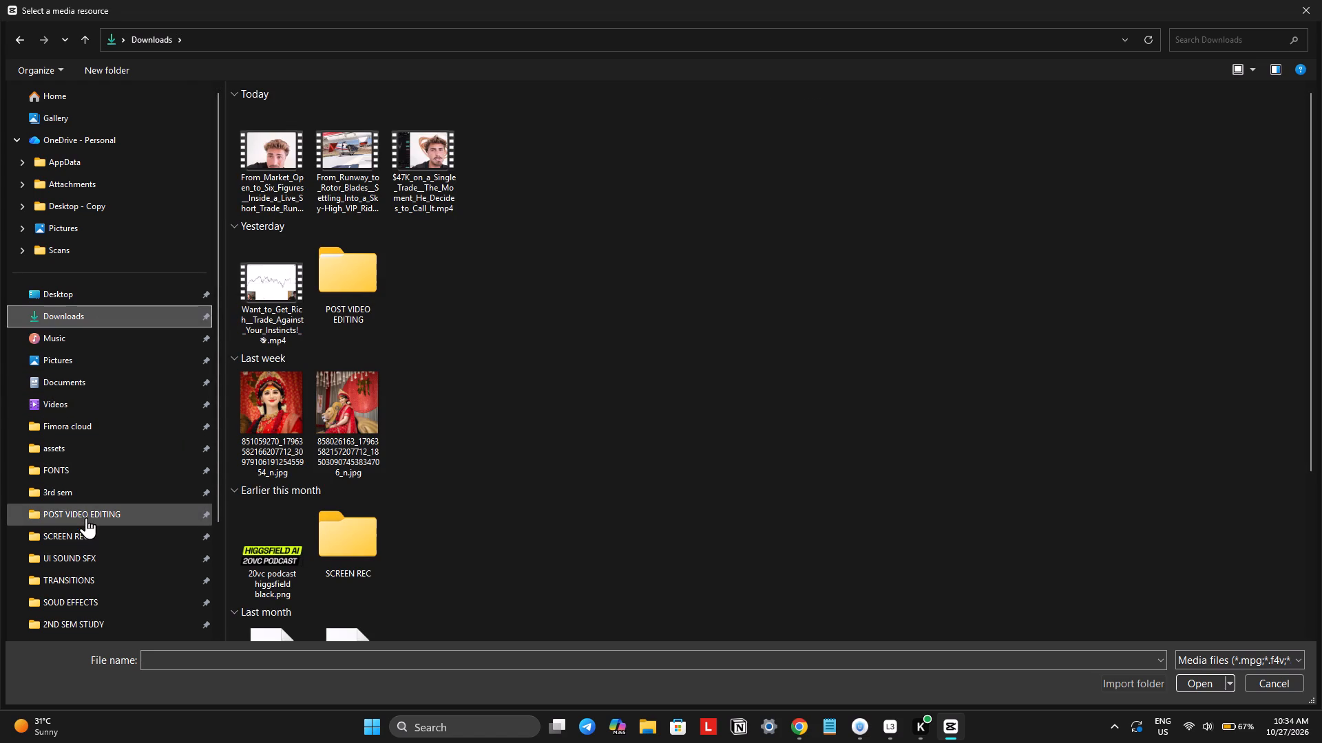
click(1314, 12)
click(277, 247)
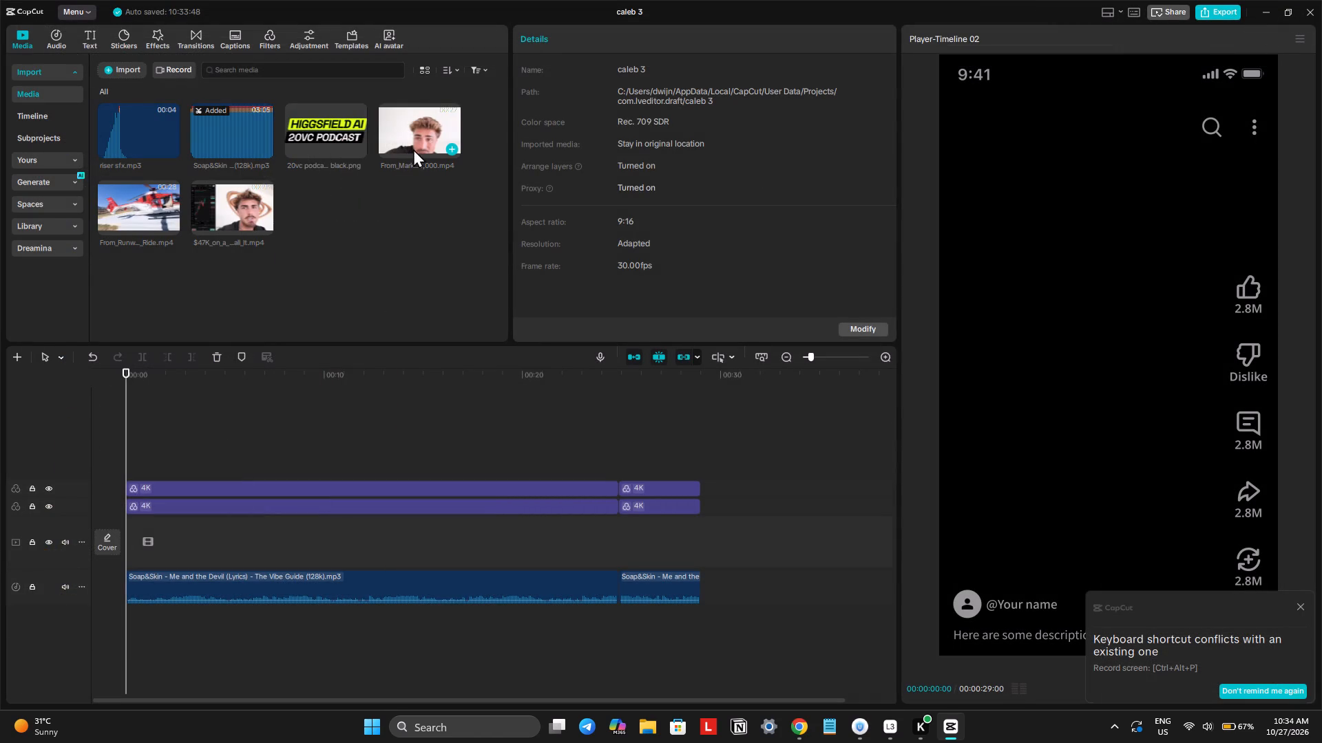
Add the From_Market_Open_to_Six_Figures video to the main track at the start of the timeline and dismiss the shortcut conflict notice.
click(452, 150)
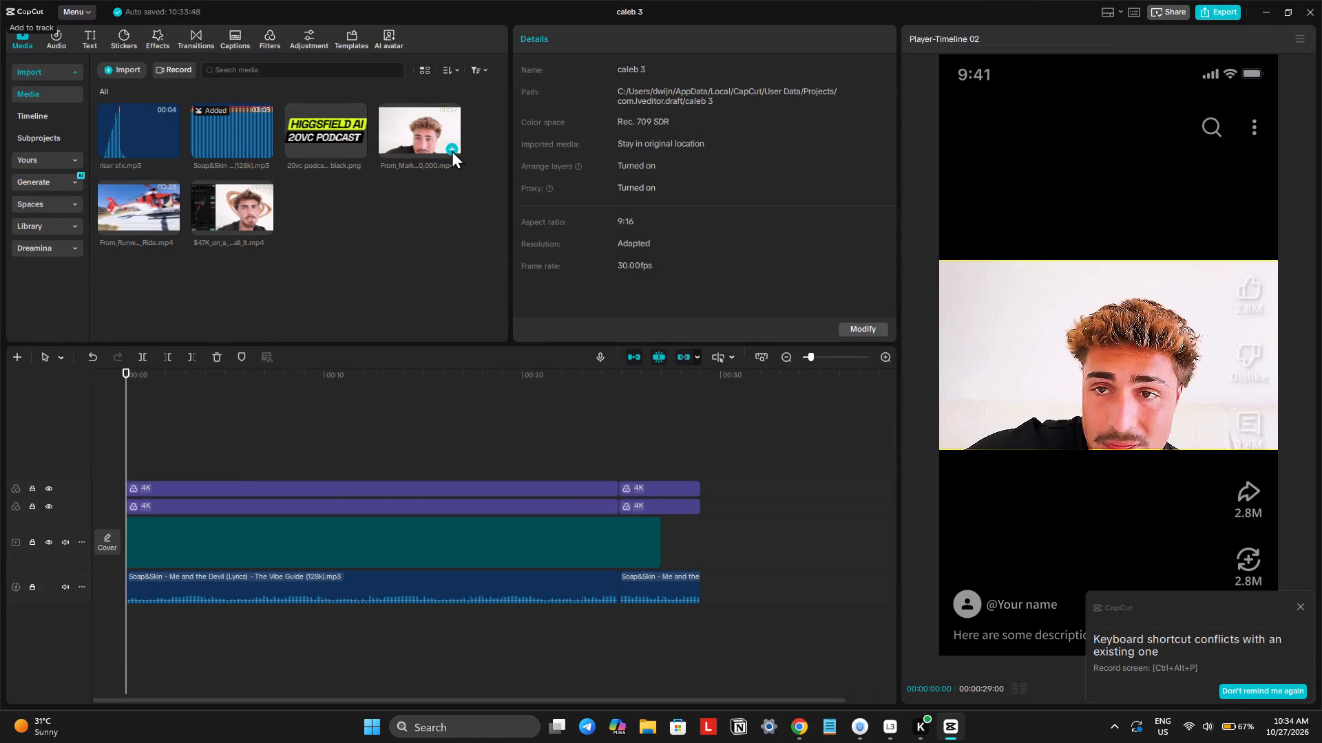
click(1305, 605)
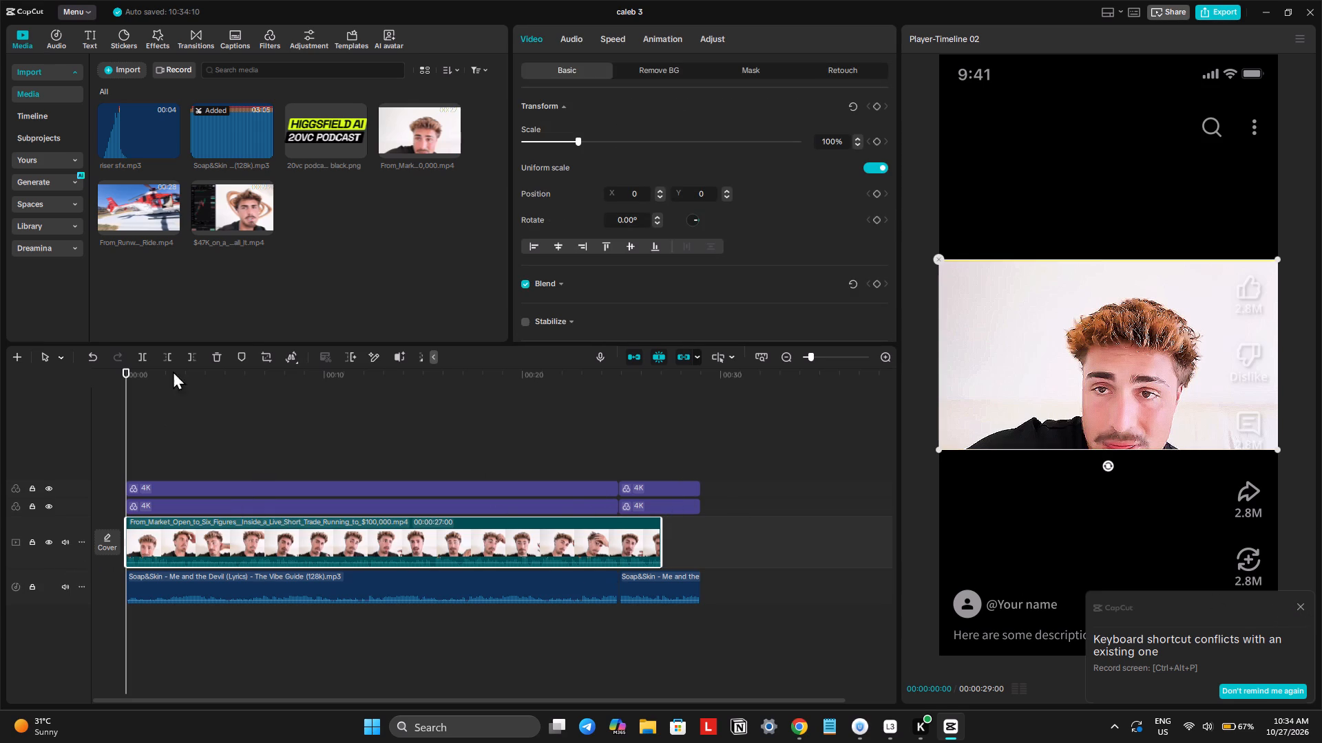
Generate auto captions for the video on the timeline.
click(234, 38)
click(472, 324)
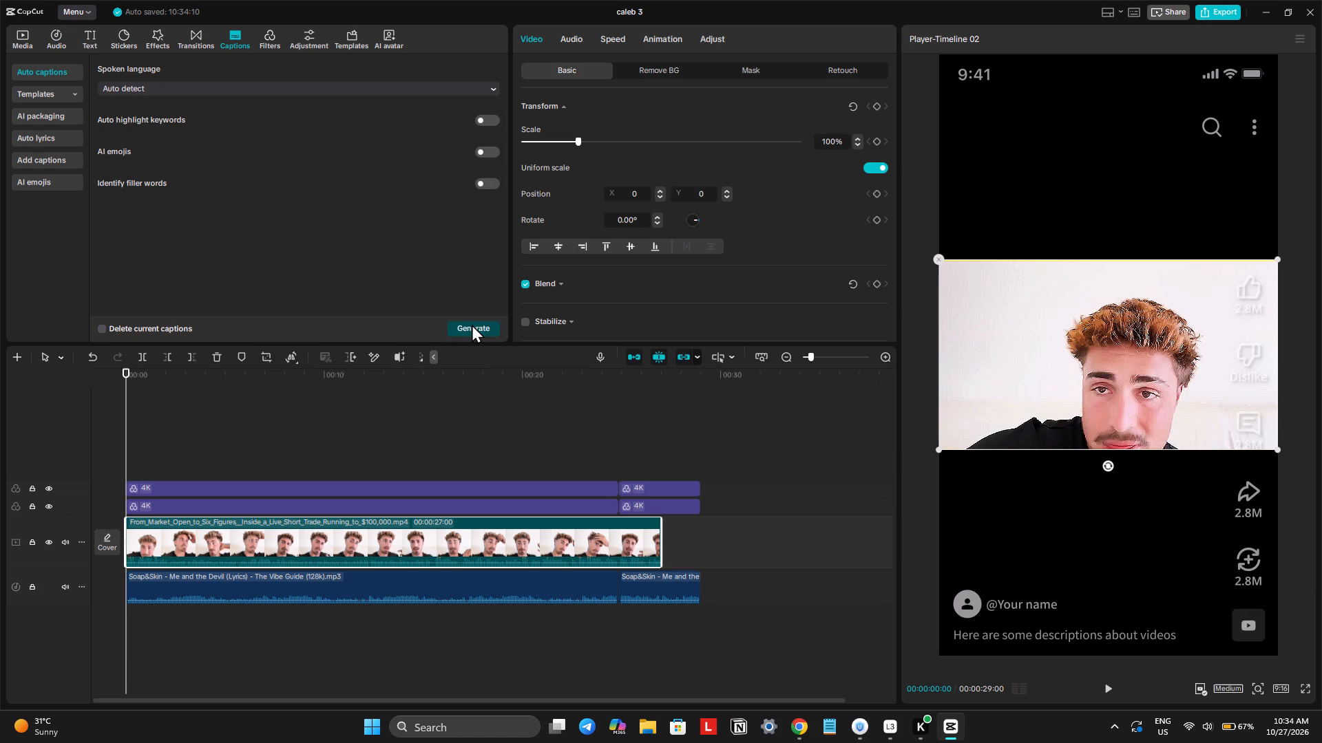
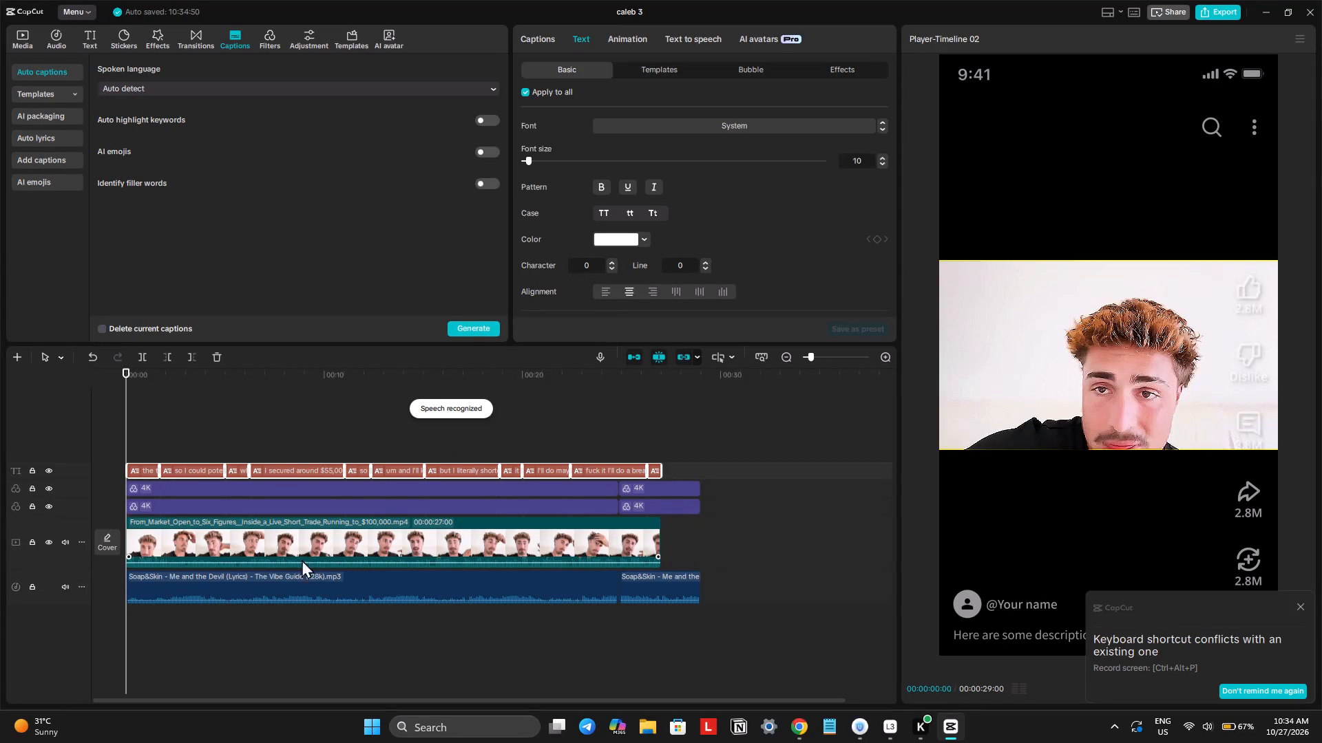
Give the From_Market_Open_to_Six_Figures clip a Blur canvas background using the second blur strength.
click(211, 541)
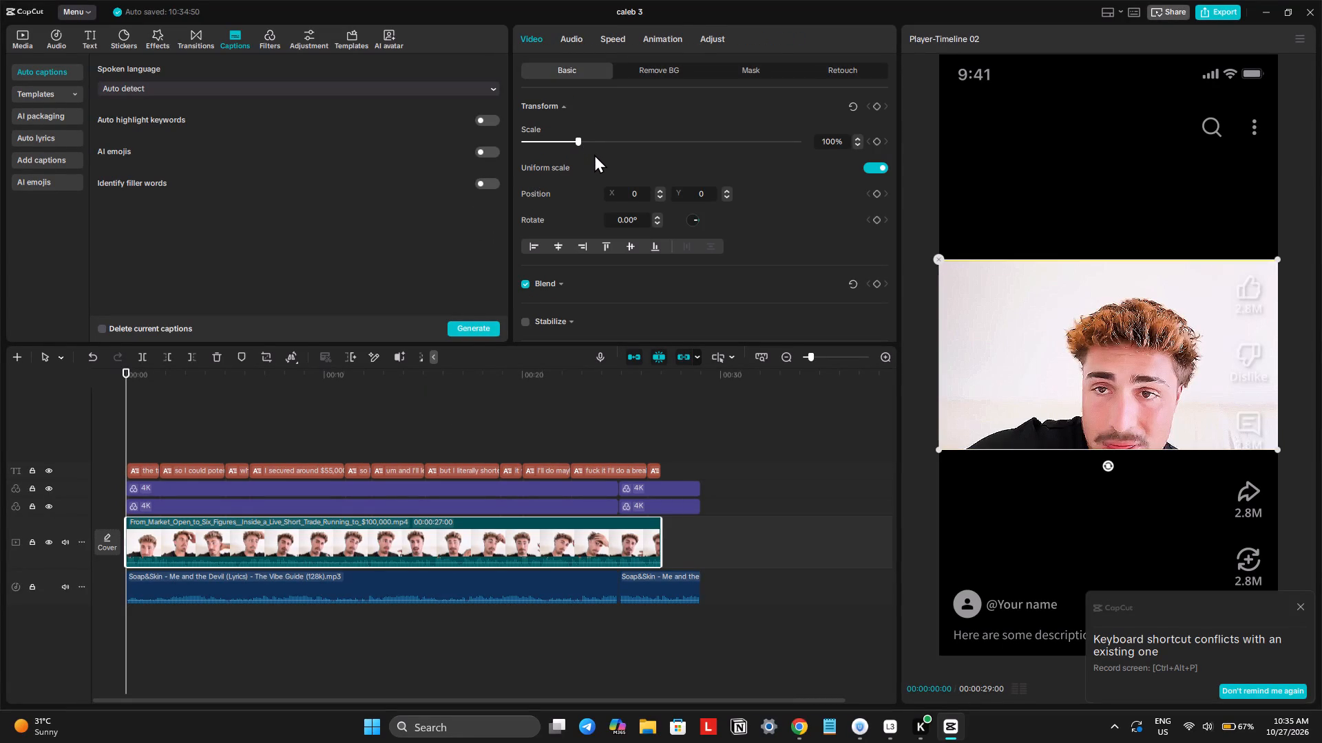
scroll(555, 251, down, 6)
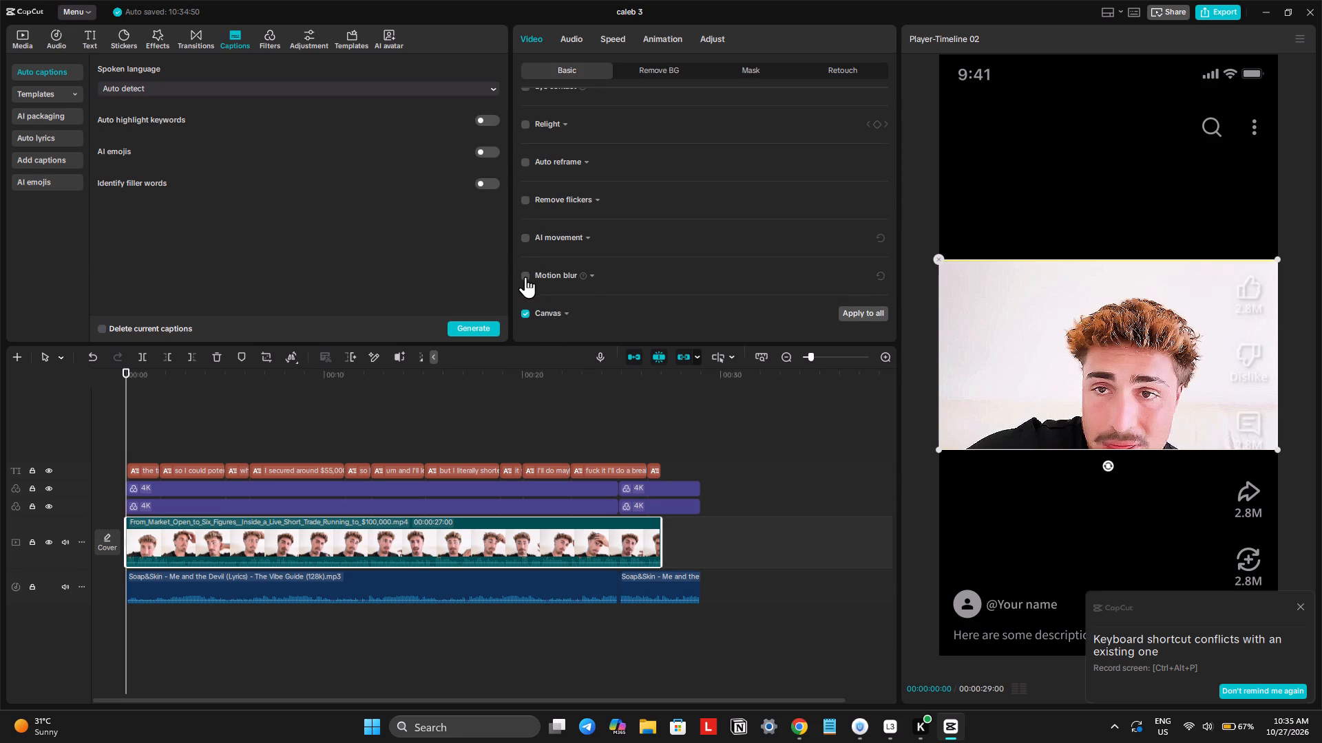
scroll(537, 310, down, 1)
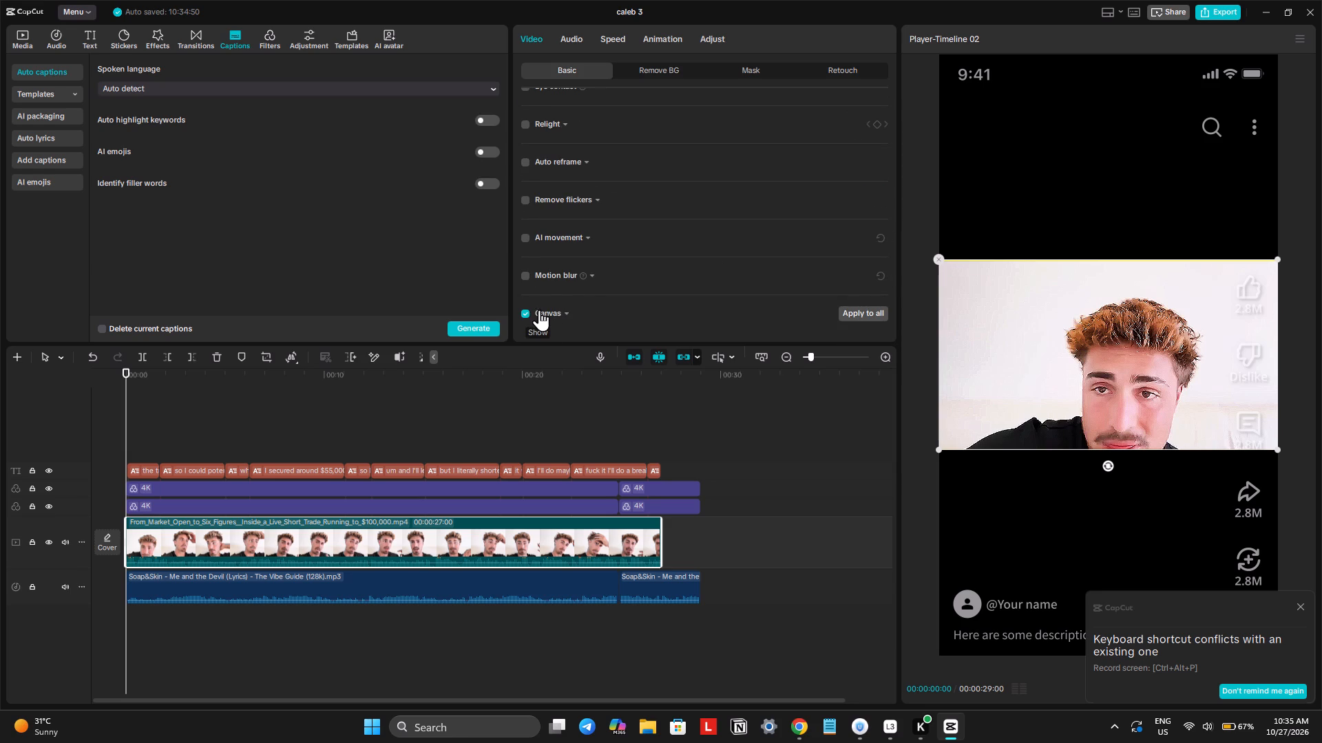
scroll(539, 310, down, 2)
click(543, 313)
scroll(543, 313, down, 5)
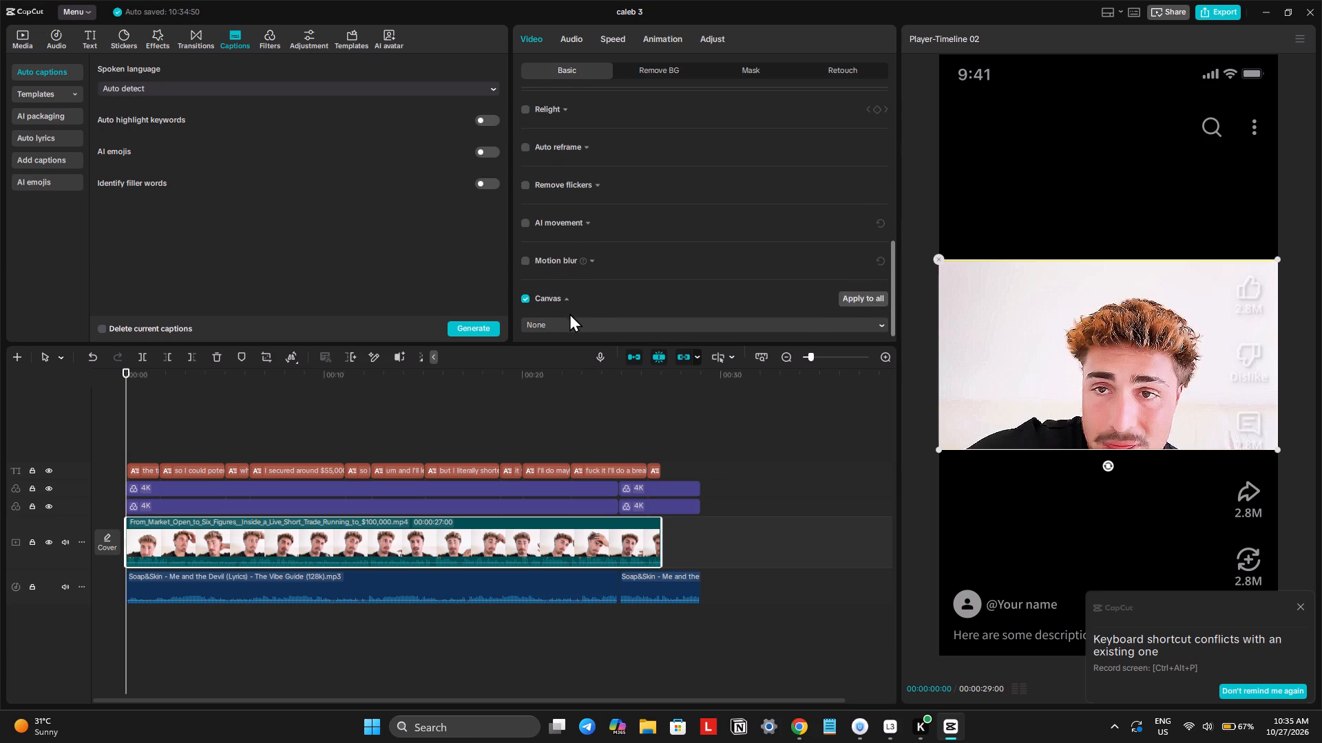
click(550, 314)
scroll(550, 314, down, 6)
click(567, 319)
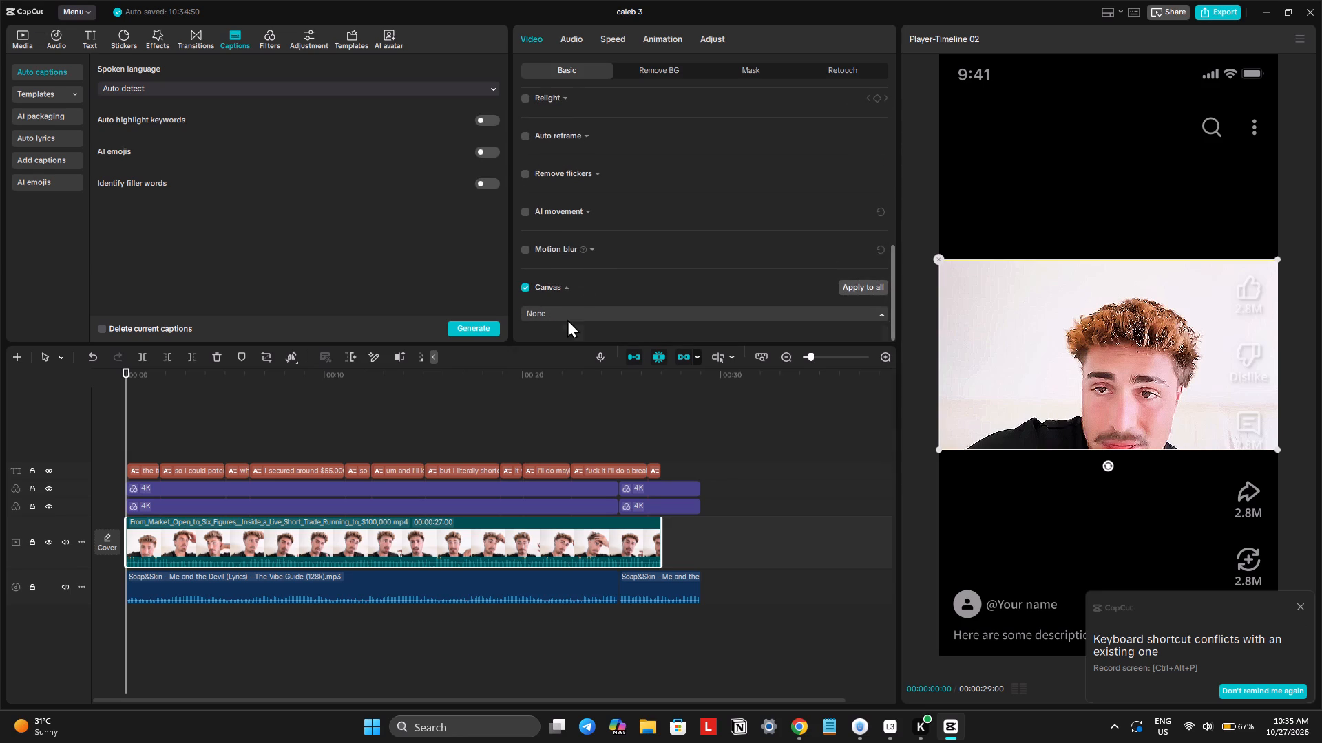
click(567, 357)
scroll(569, 317, down, 1)
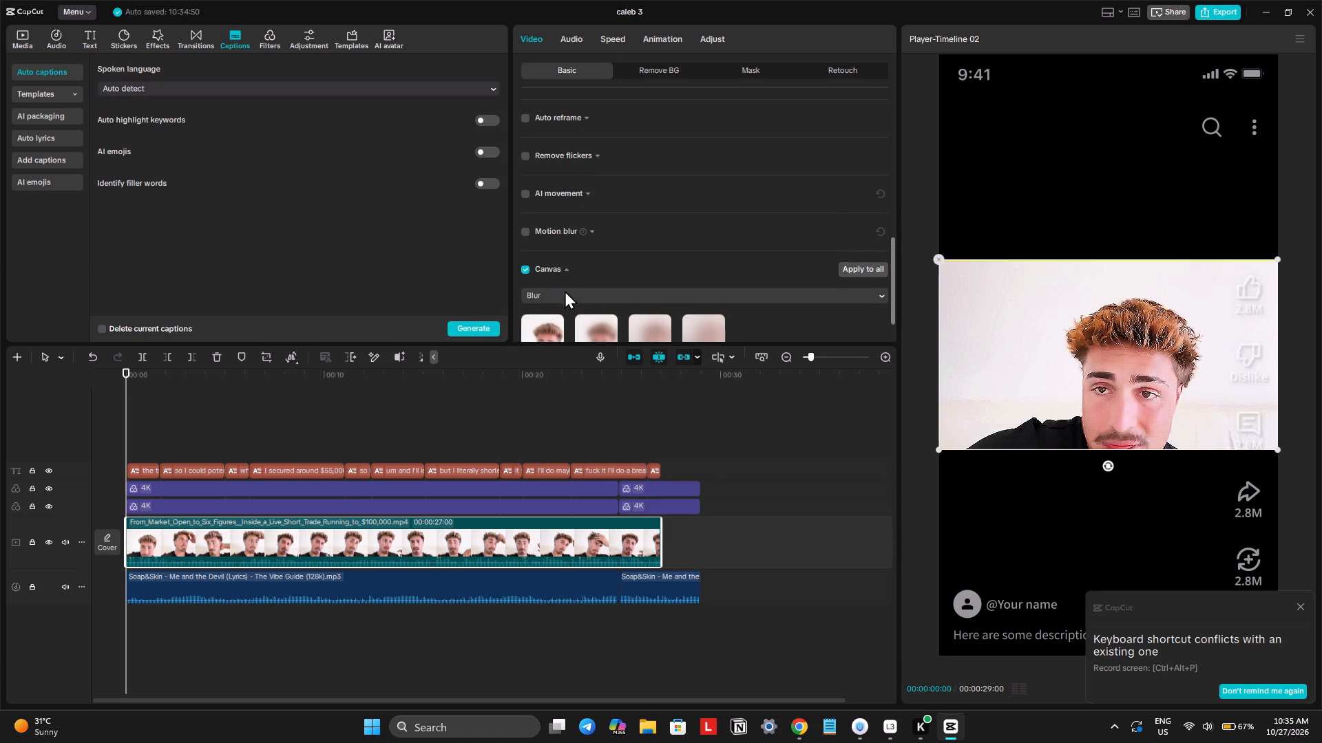
scroll(565, 290, down, 1)
click(579, 286)
click(547, 282)
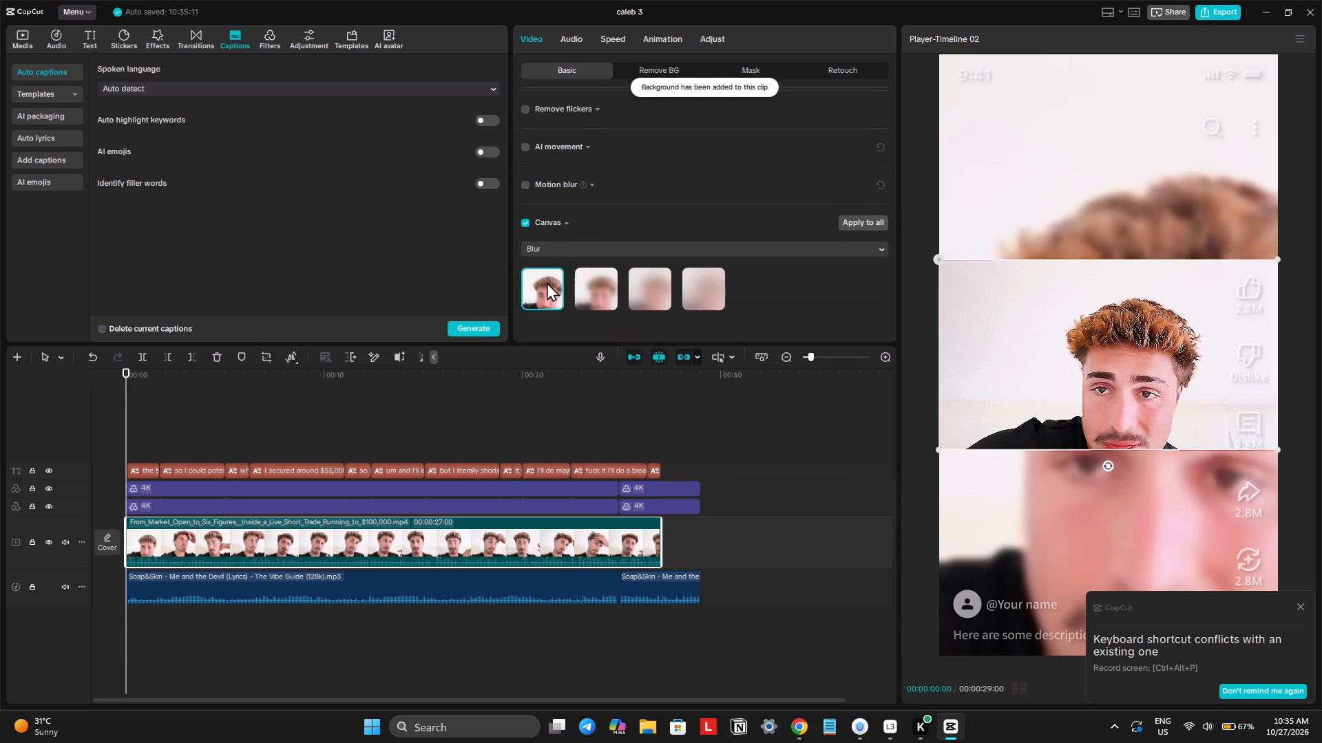
click(578, 285)
Play the video and lower the volume of the first, longer music clip to -30.3 dB.
key(space)
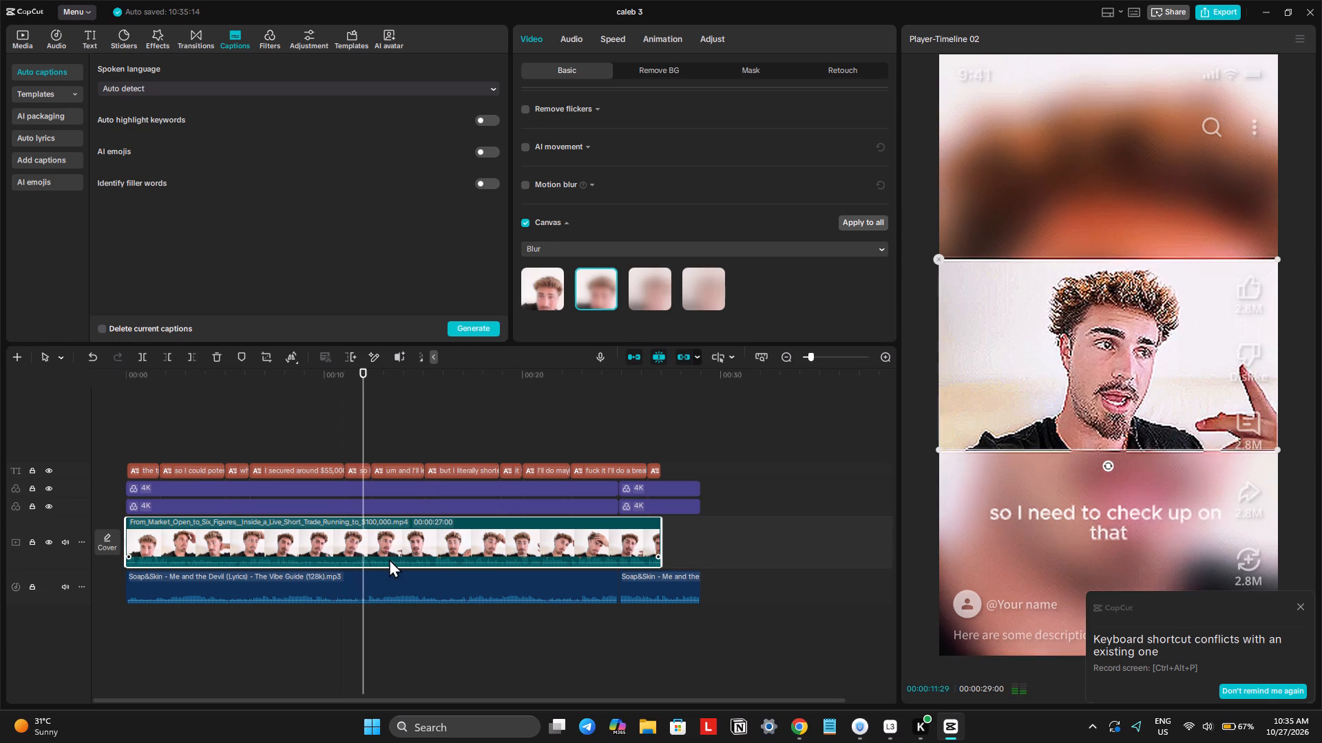
click(369, 578)
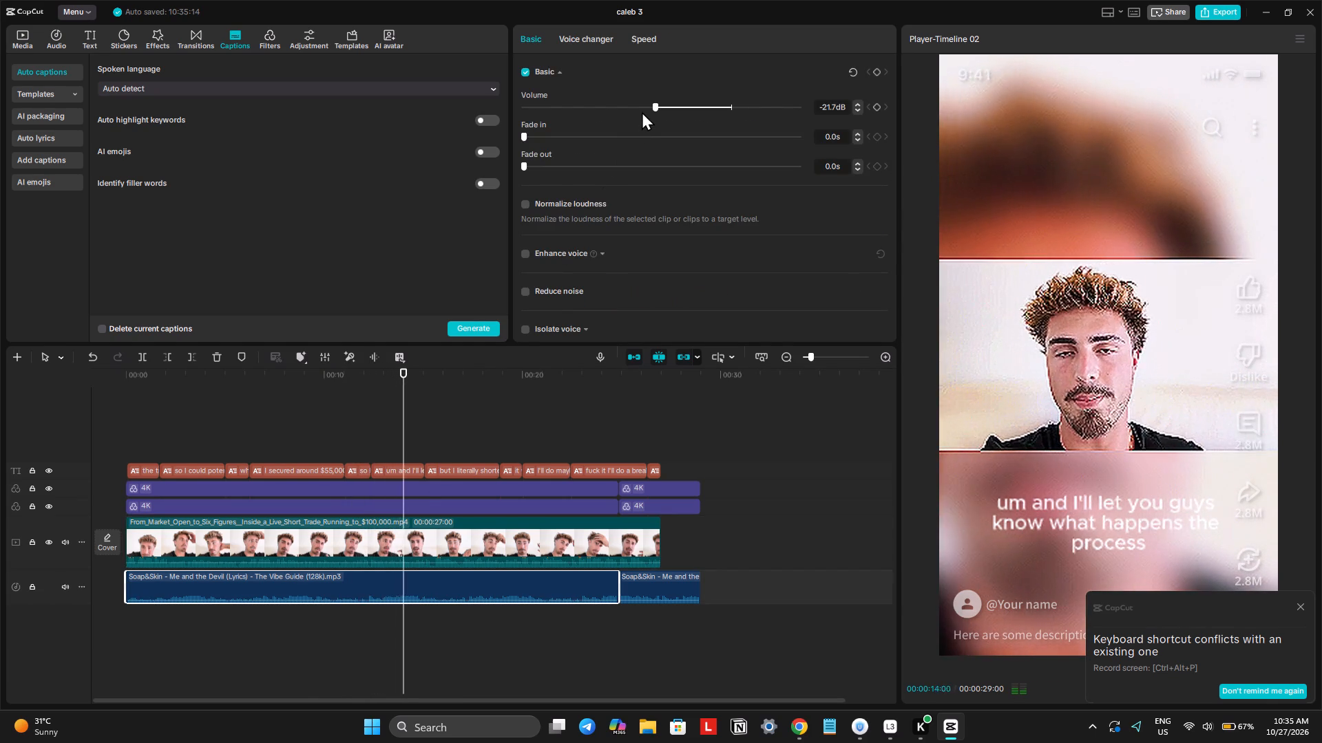
drag(643, 109, 623, 109)
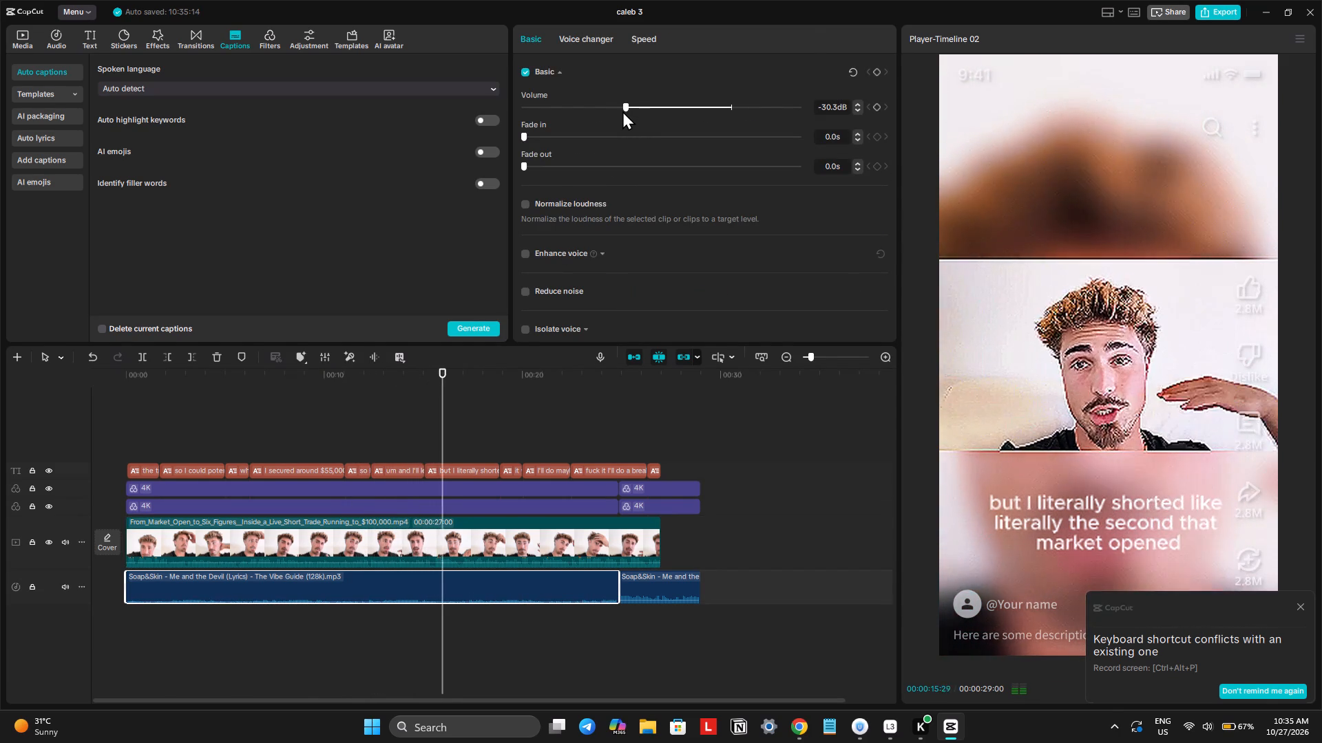
Delete the short second music clip and extend the first music clip to the end of the video.
click(651, 583)
key(BackSpace)
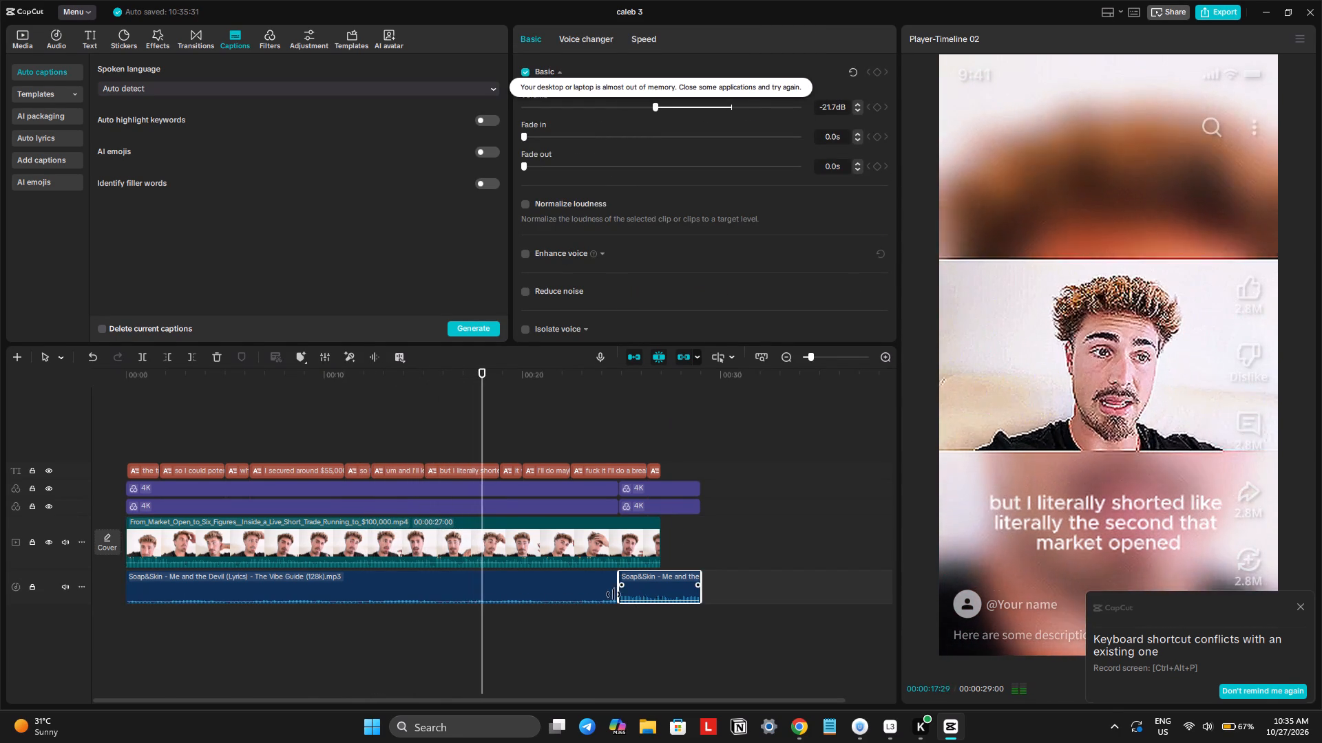
key(Delete)
click(597, 582)
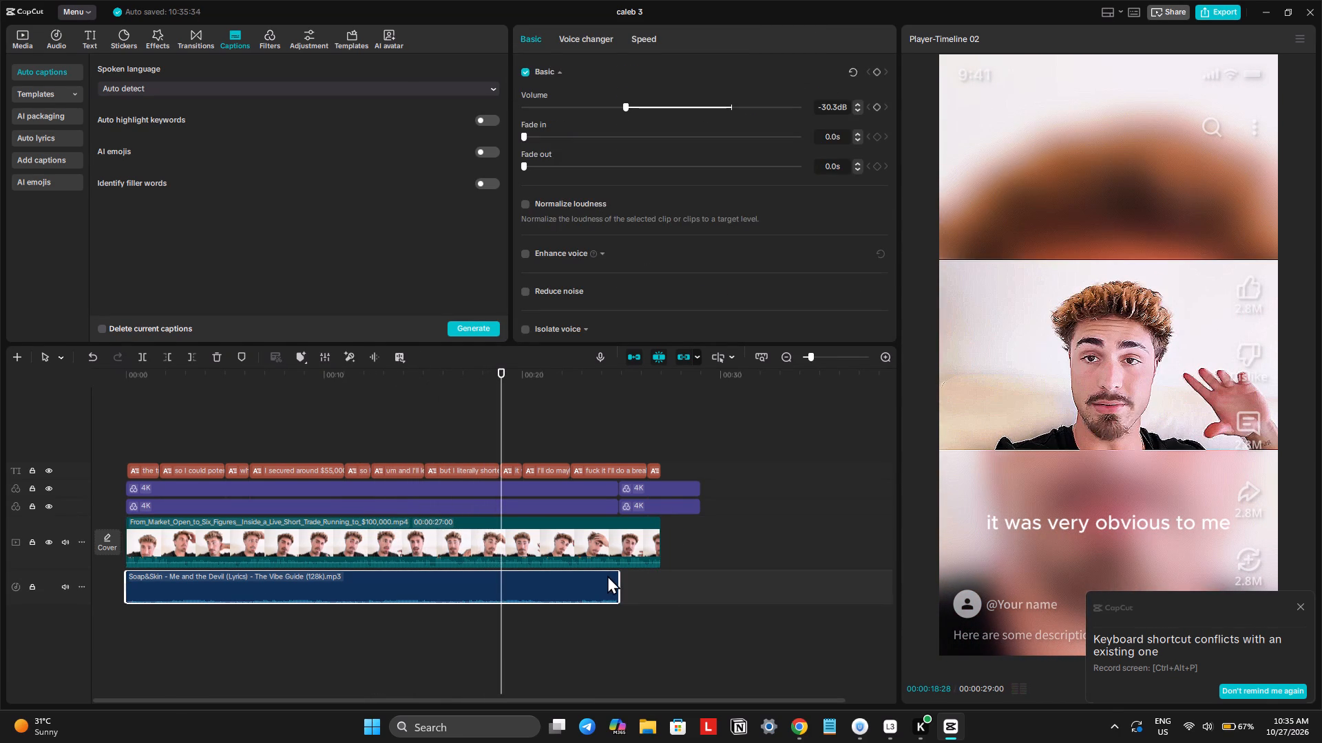
drag(620, 574, 659, 594)
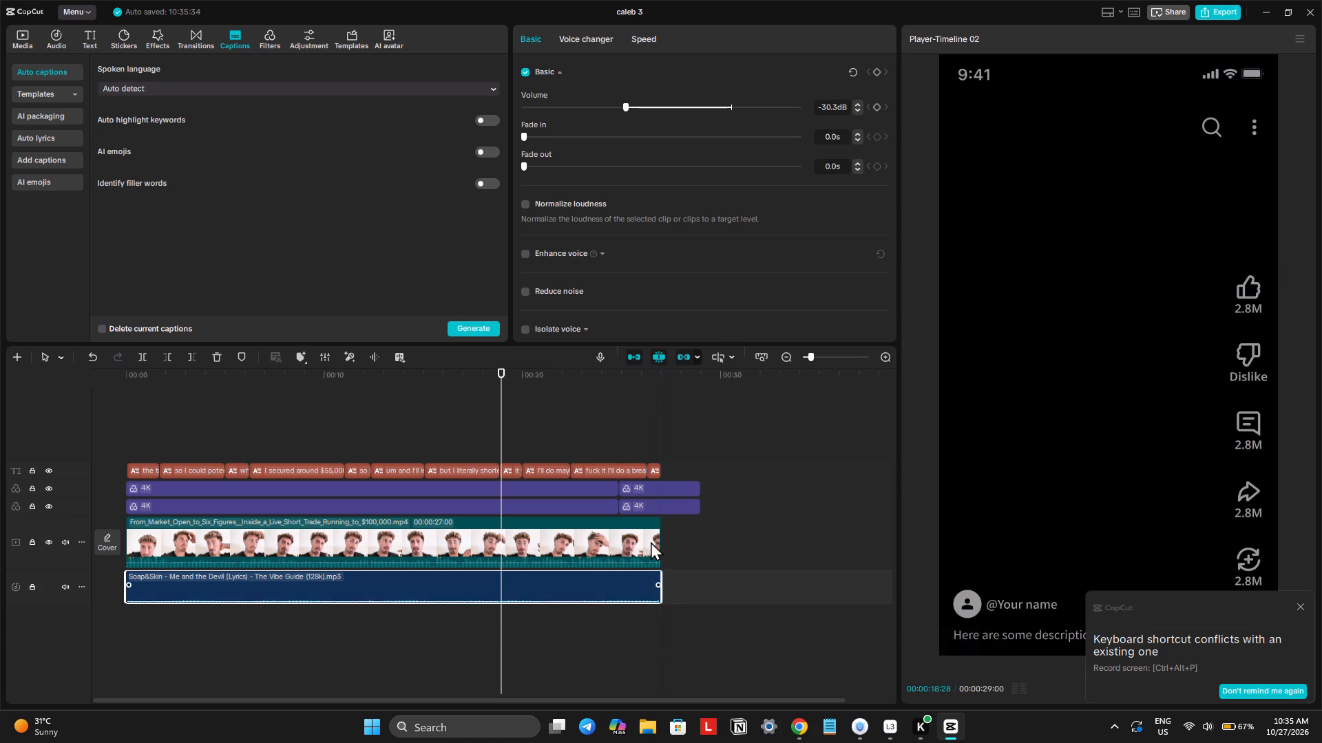
Trim everything on the timeline that runs past the end of the video, at 00:00:26:29, and briefly play the result.
click(662, 436)
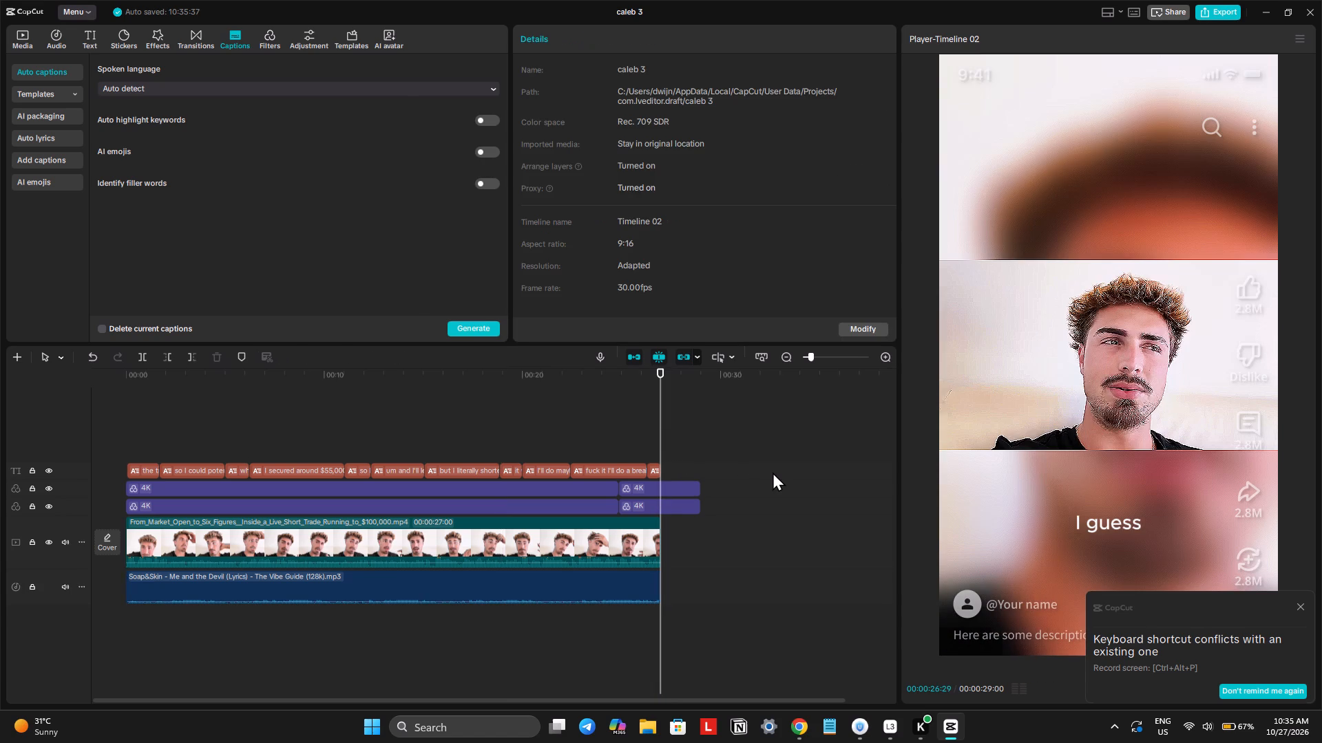
key(ctrl+a)
key(w)
key(space)
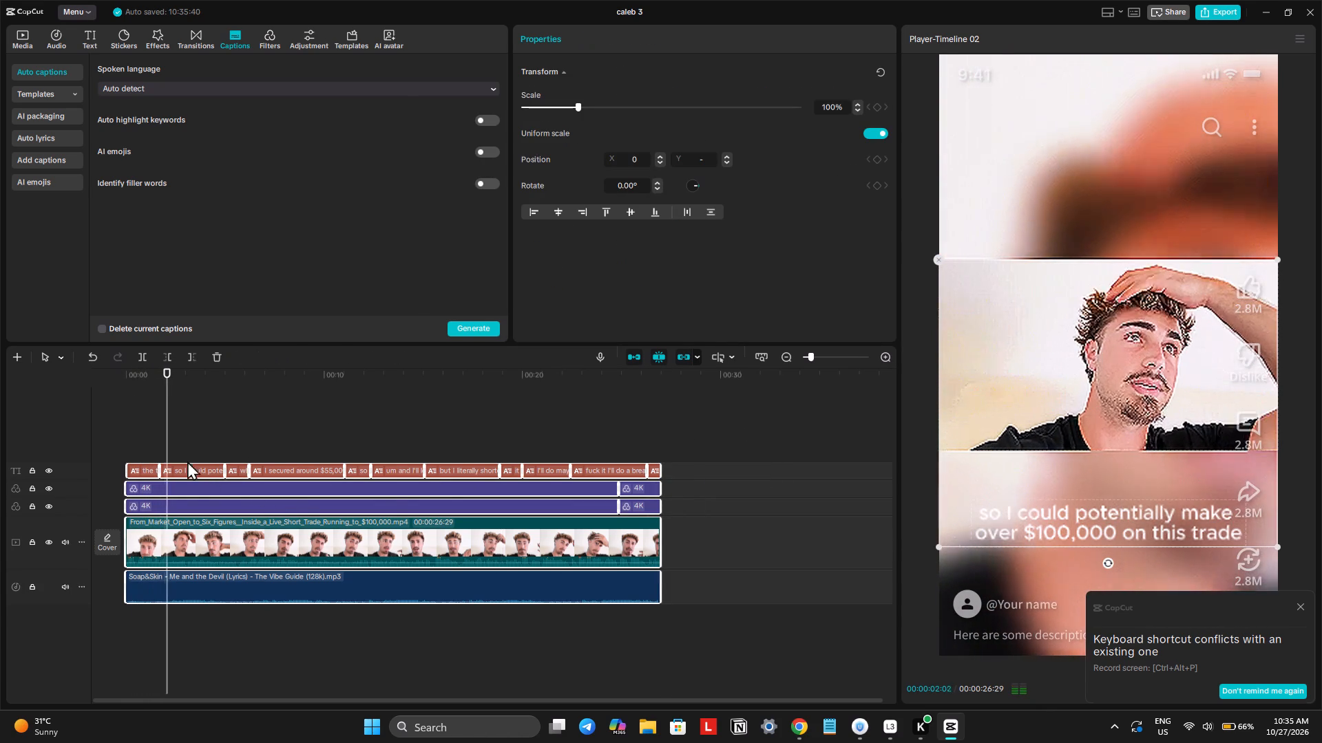
key(space)
Show the full caption list and copy all its text with the Snipping Tool's text extractor, then restore the timeline height.
click(196, 466)
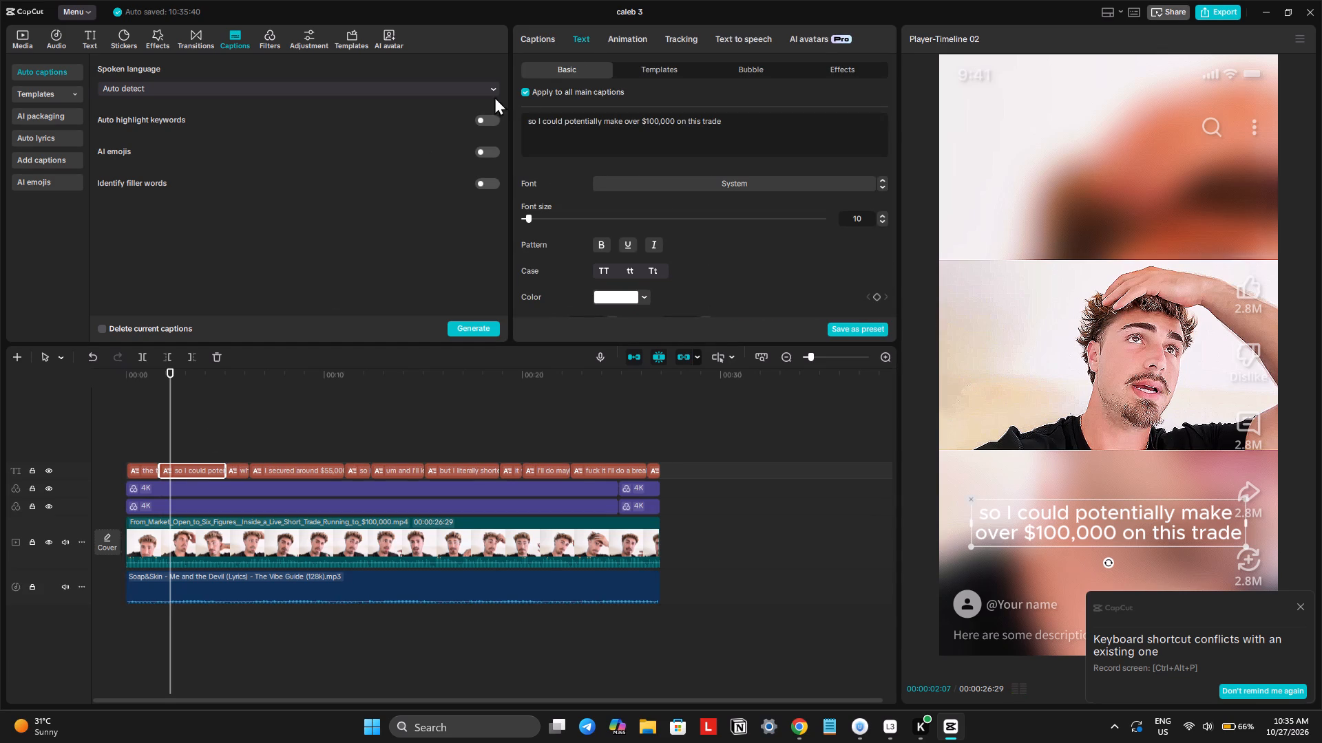
click(541, 40)
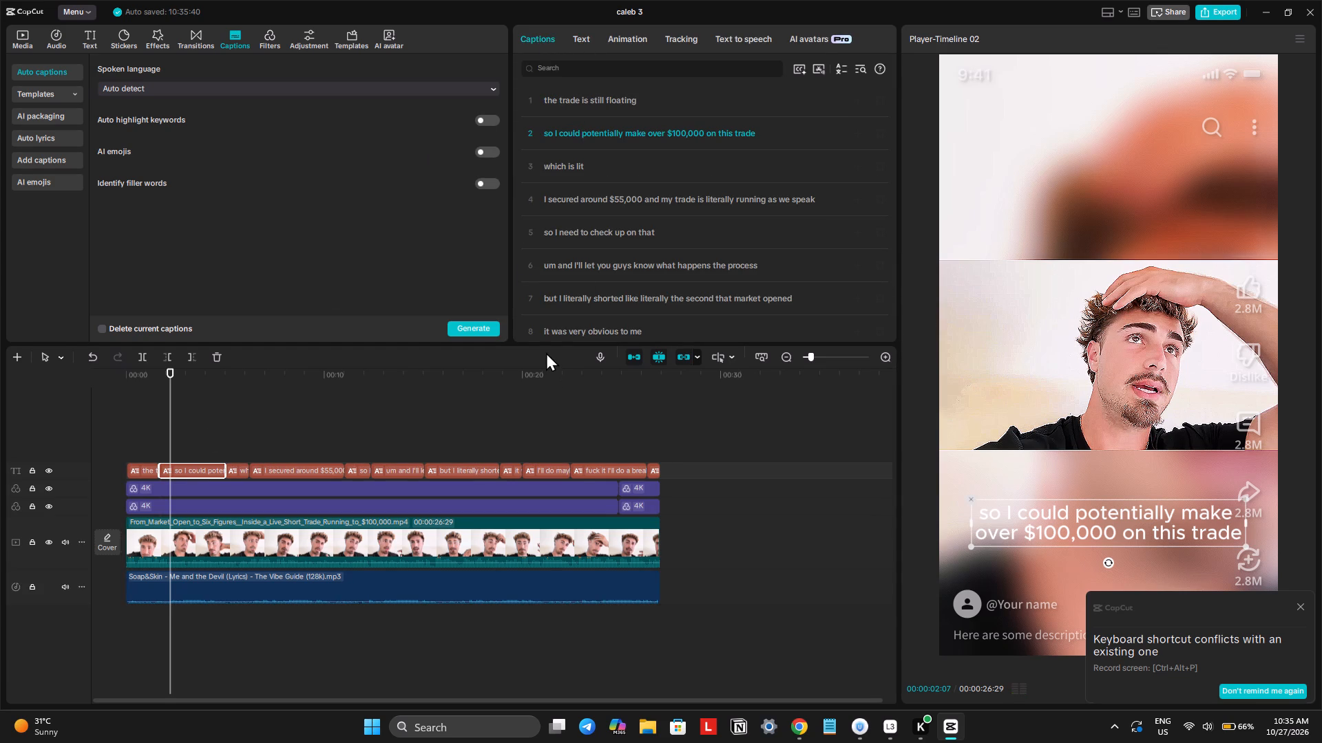
drag(544, 345, 555, 504)
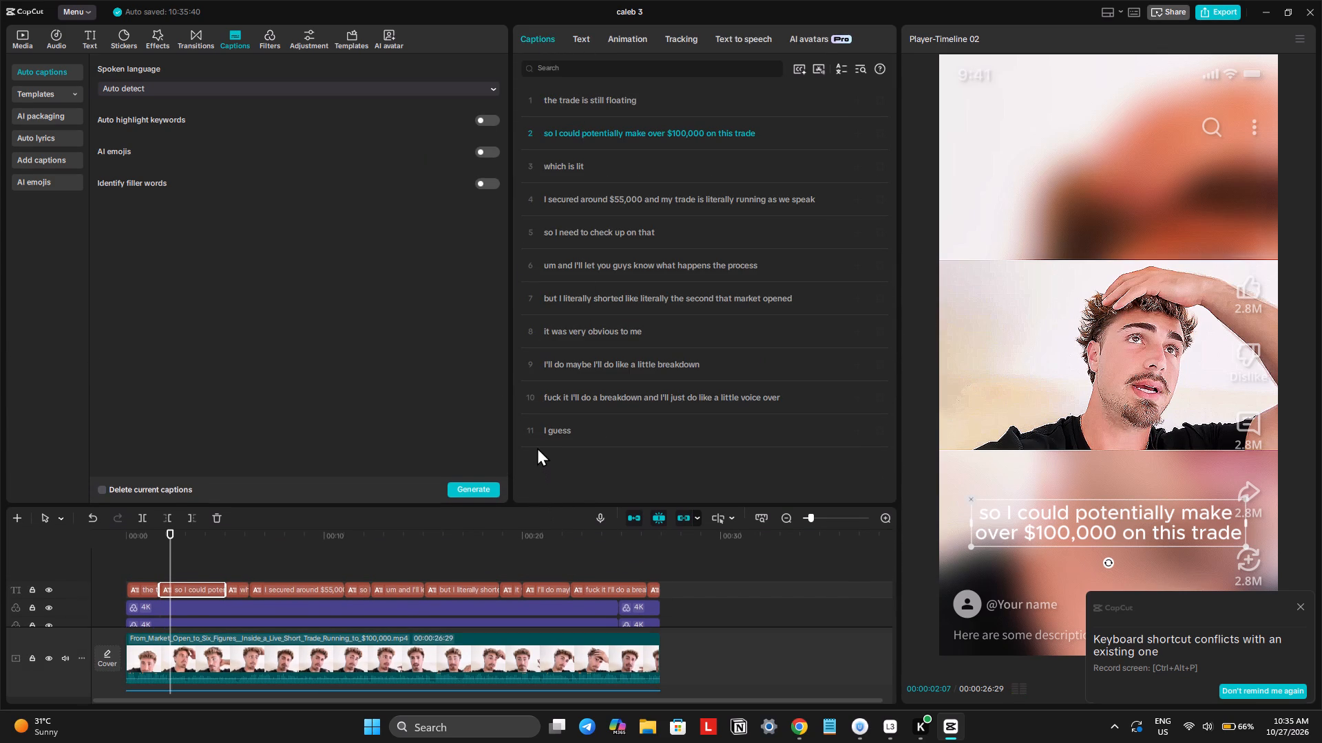
key(shift+super+s)
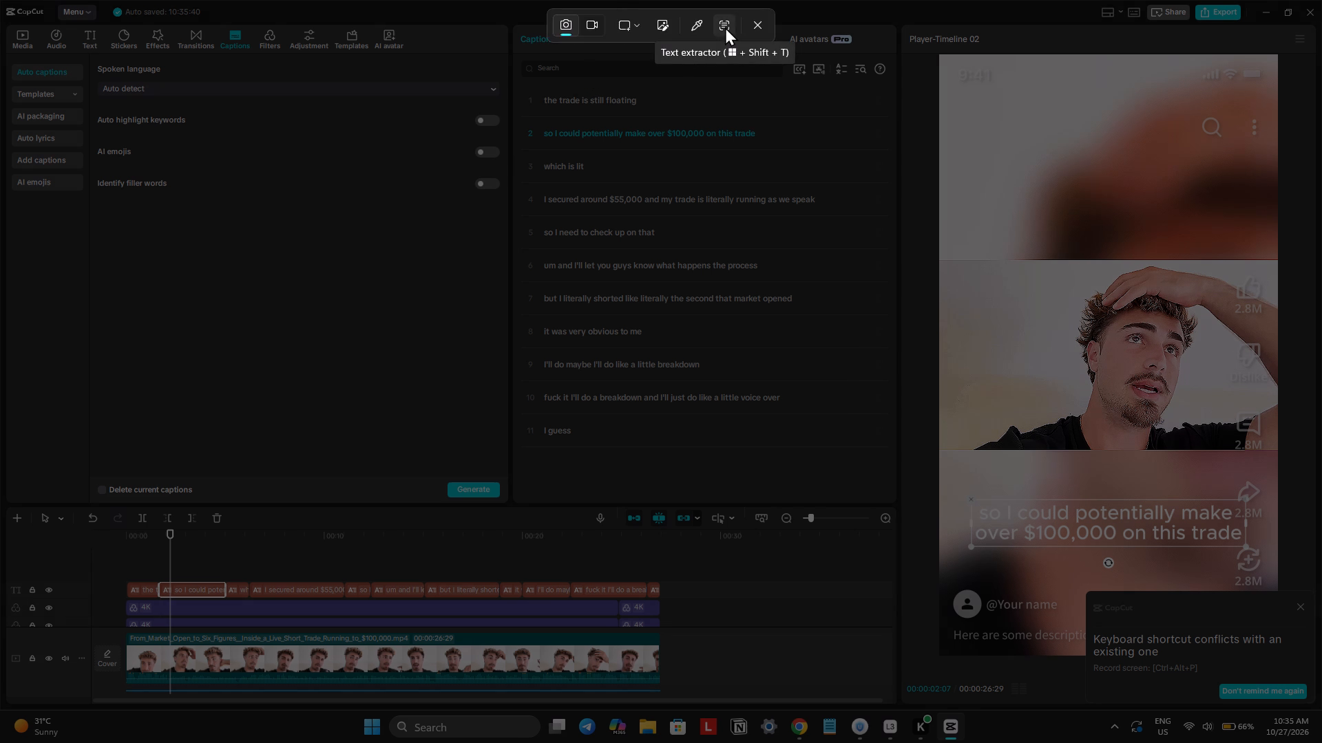
click(725, 27)
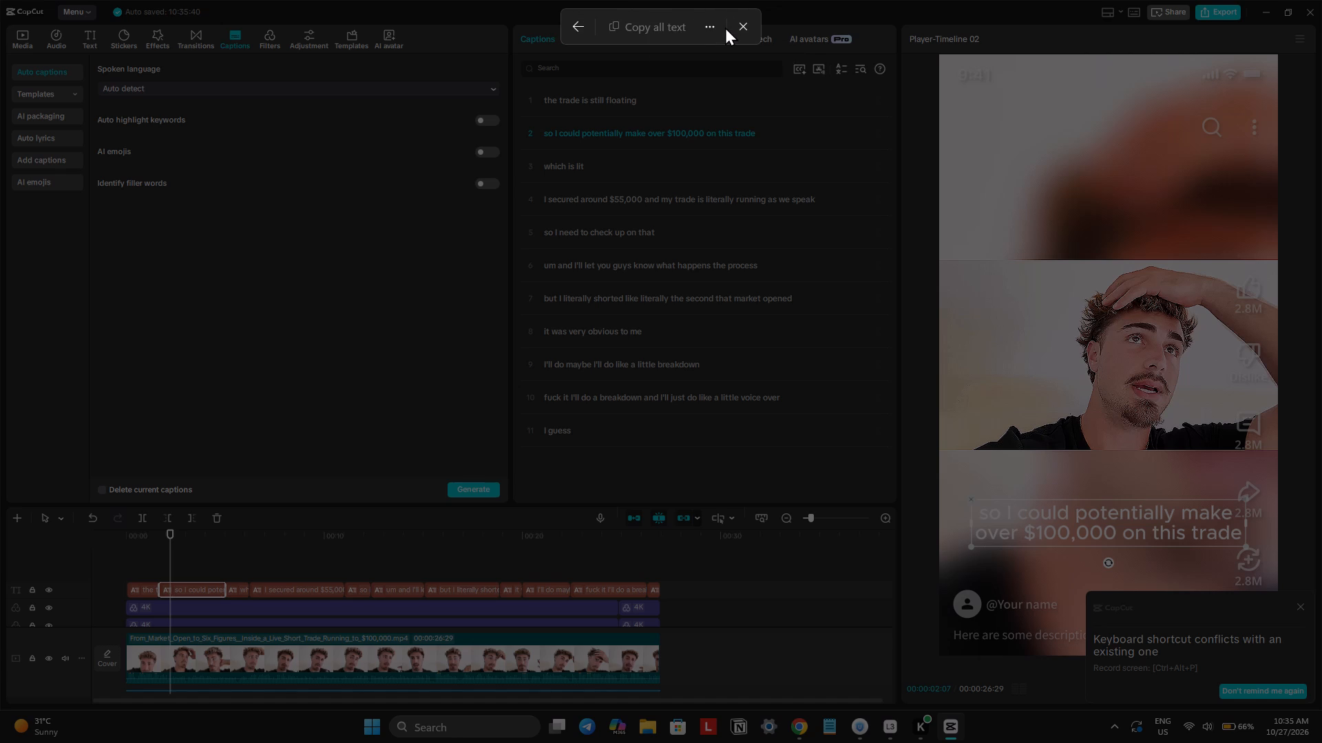
drag(523, 87, 680, 336)
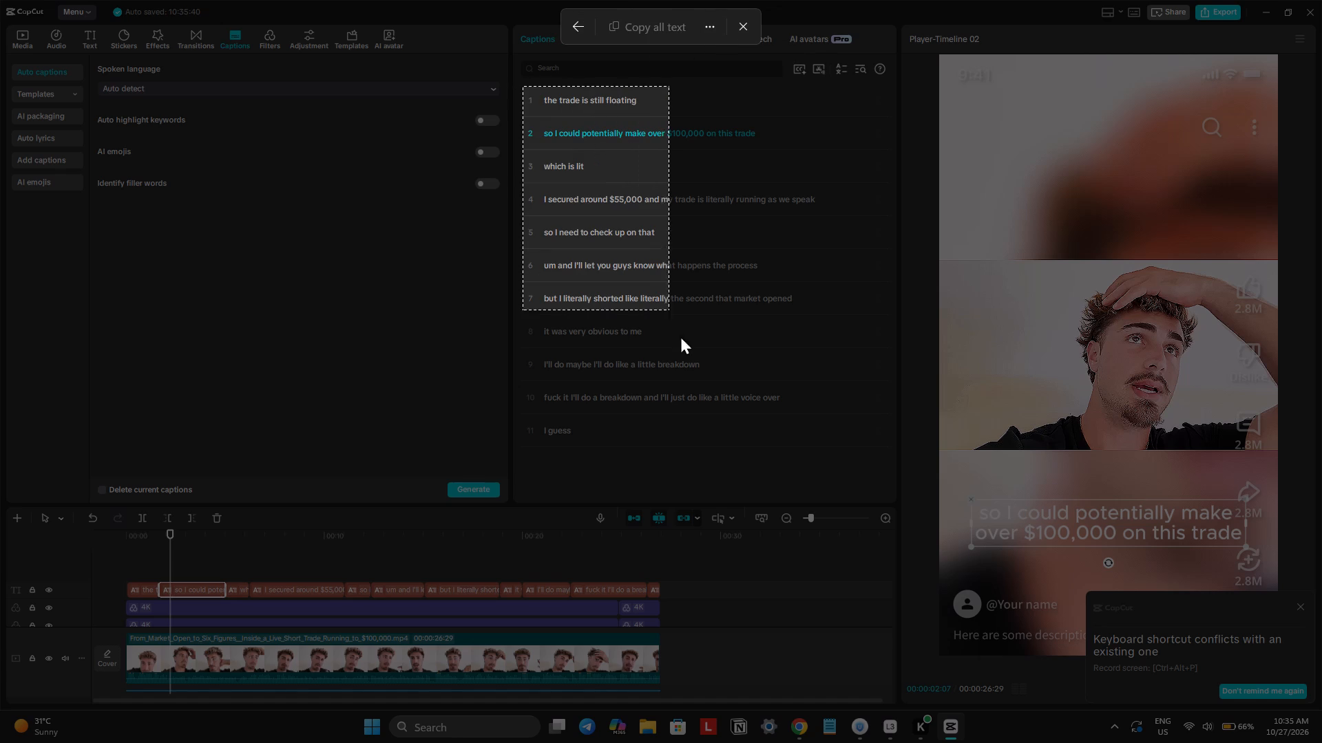
drag(680, 336, 808, 480)
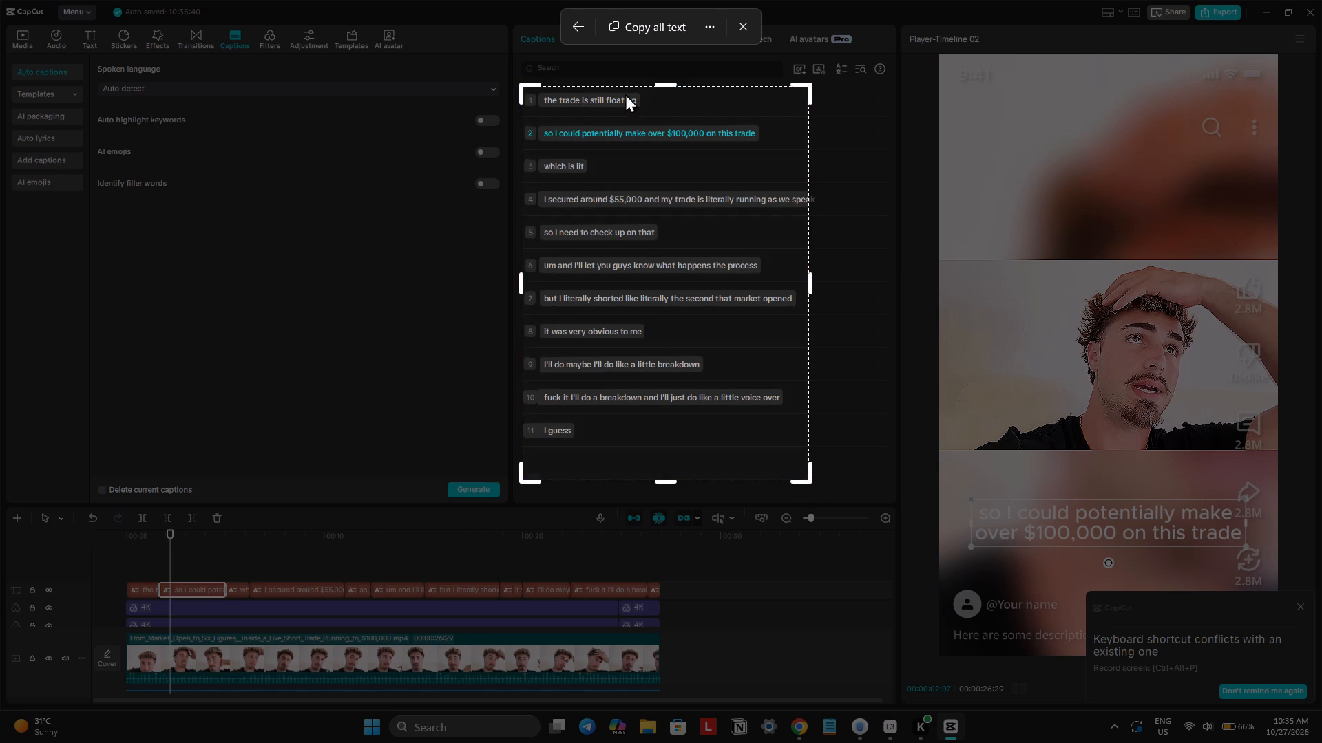
click(640, 28)
drag(470, 506, 489, 371)
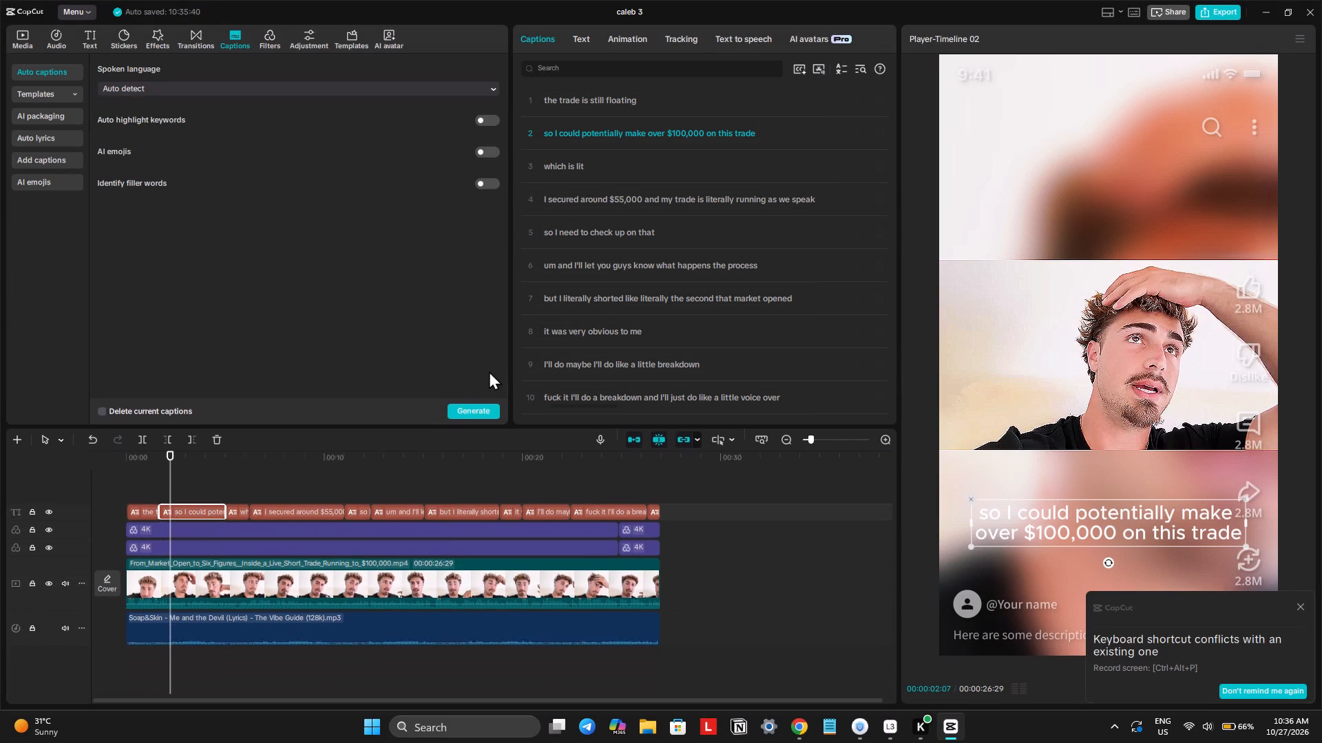
drag(489, 371, 487, 330)
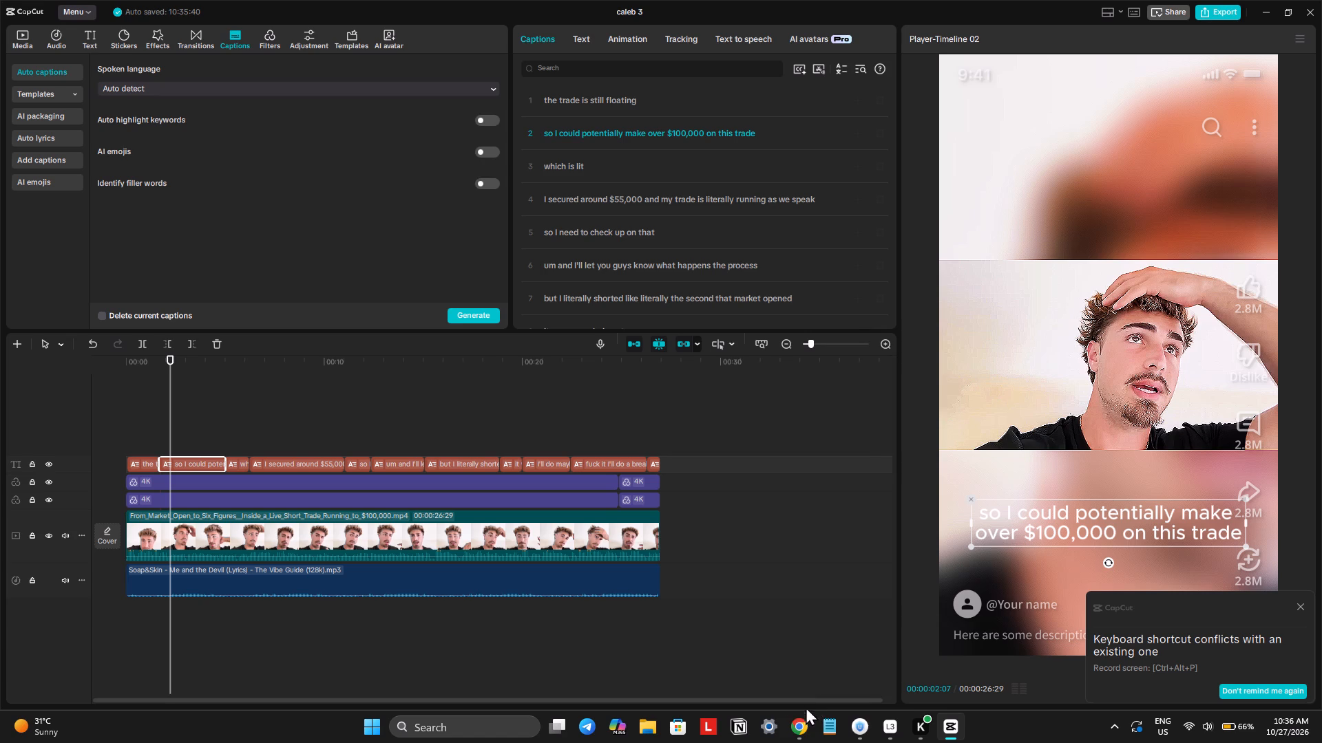
Open Urban VPN, disconnect the VPN, and return to CapCut.
click(871, 729)
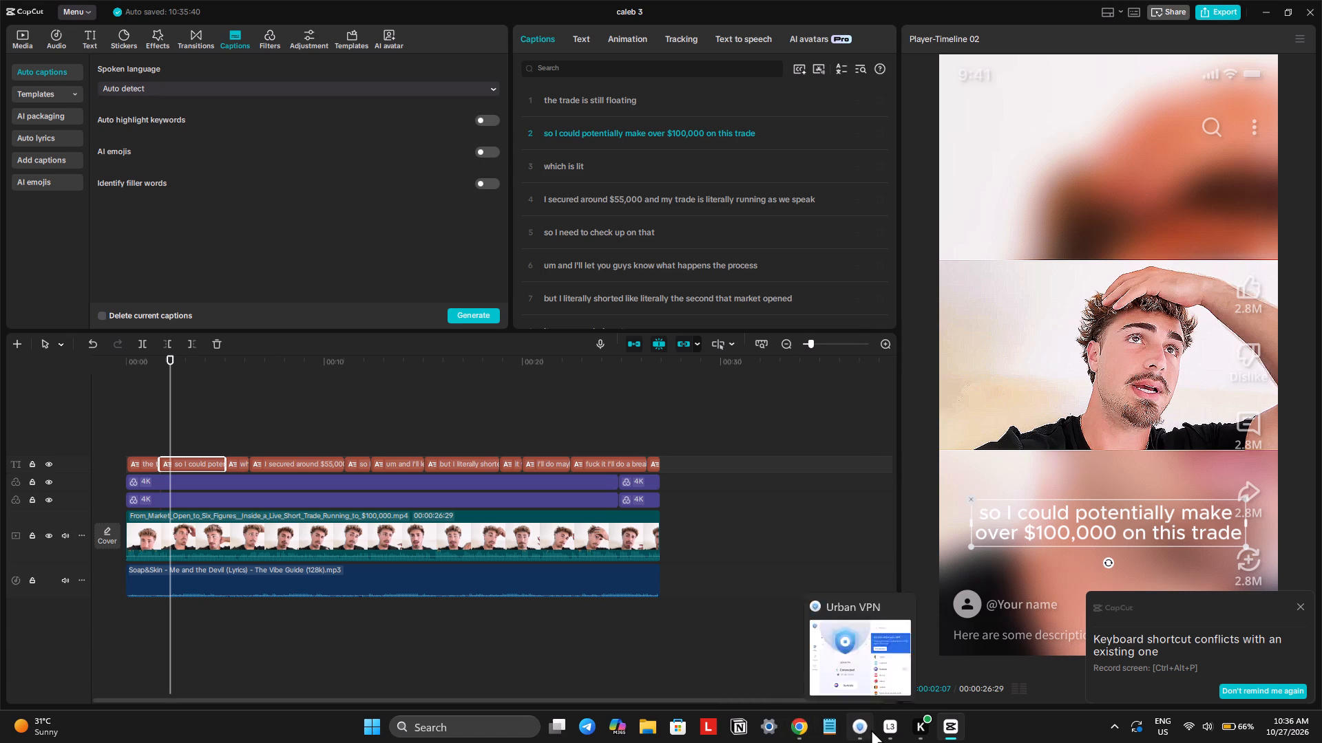
click(576, 268)
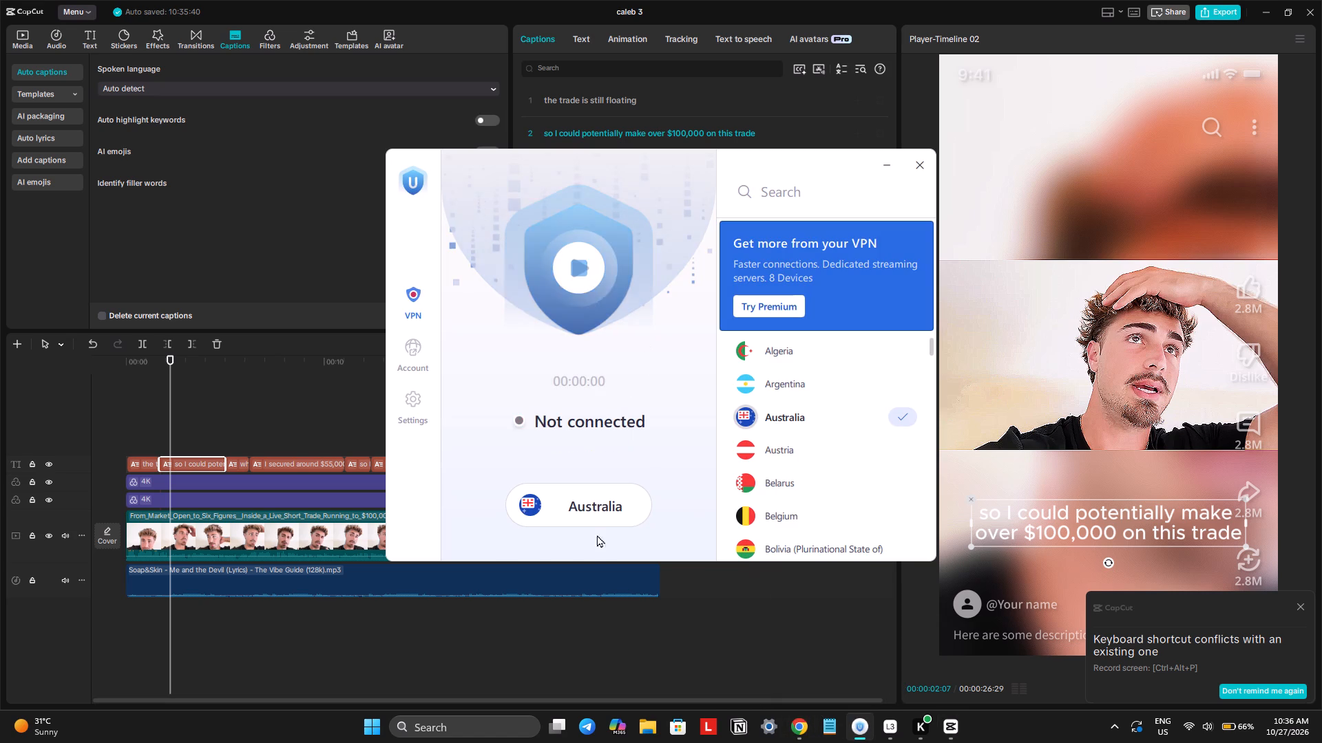
click(602, 588)
click(804, 727)
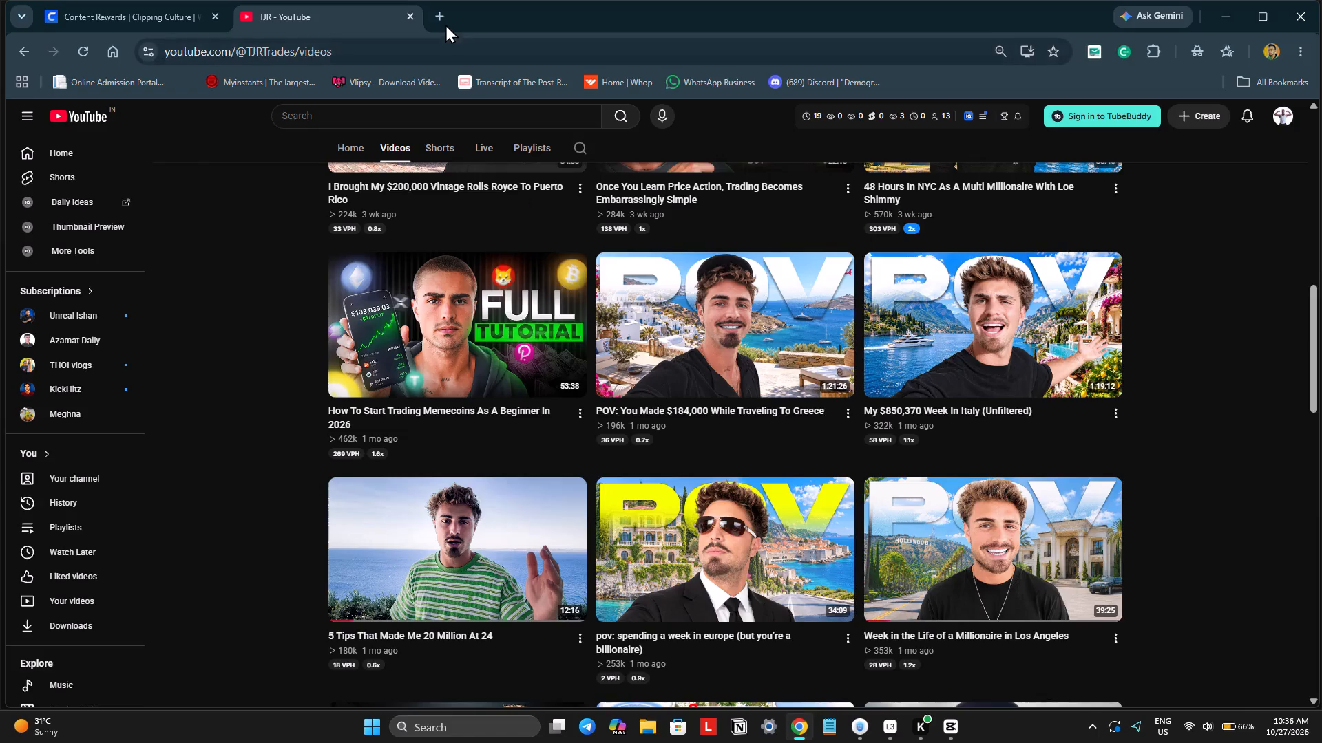
click(444, 20)
click(1255, 78)
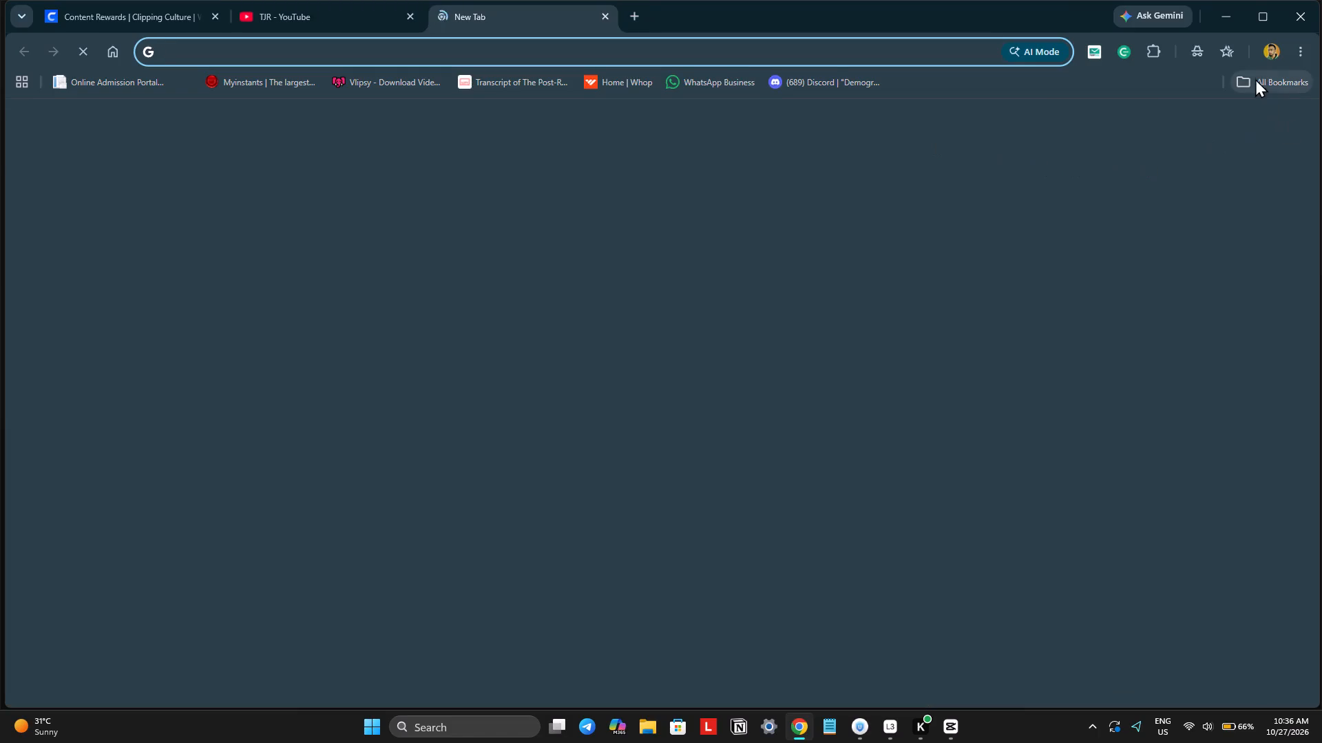
click(1086, 219)
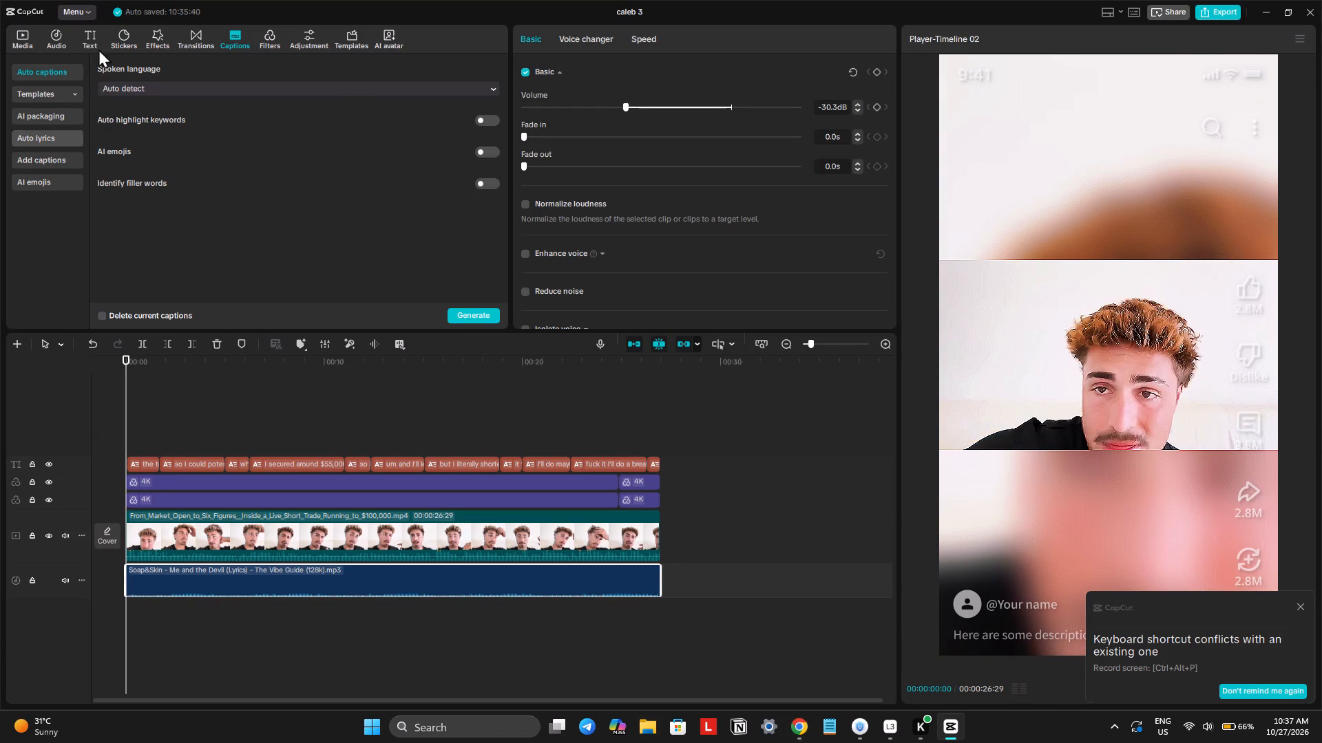
click(85, 42)
click(147, 114)
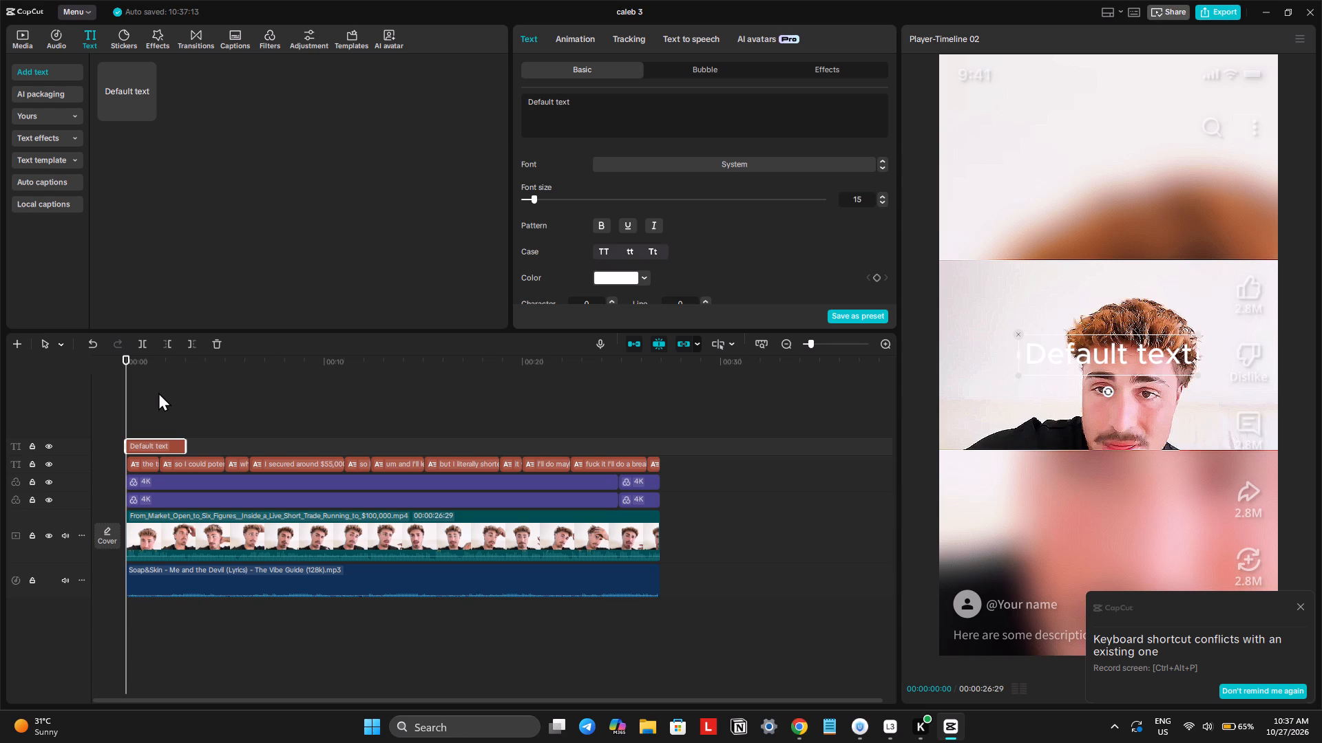
click(145, 364)
drag(145, 363, 116, 370)
Replace the default text with the copied hook "HE COULD MAKE $100,000 FROM ONE TRADE?!" and break the line after "$100,000".
drag(596, 107, 404, 114)
key(ctrl+a)
key(ctrl+v)
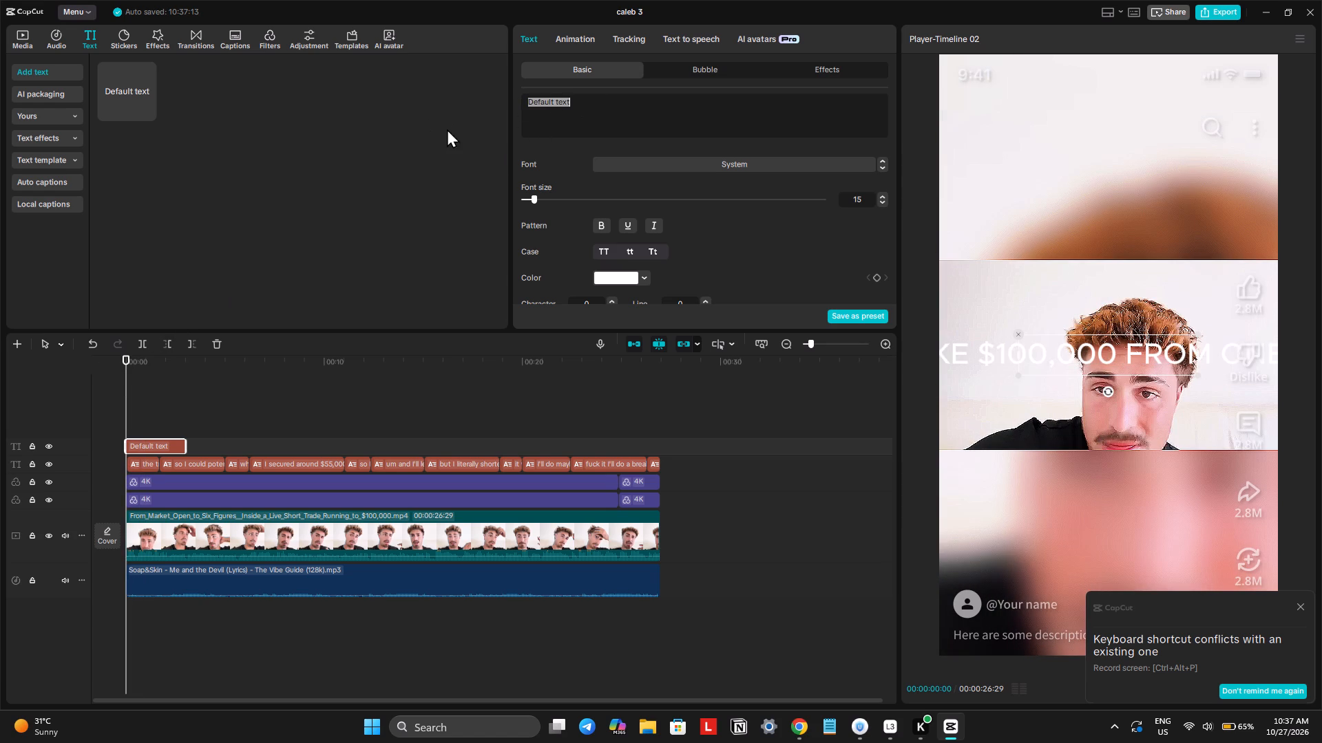
click(623, 104)
key(Return)
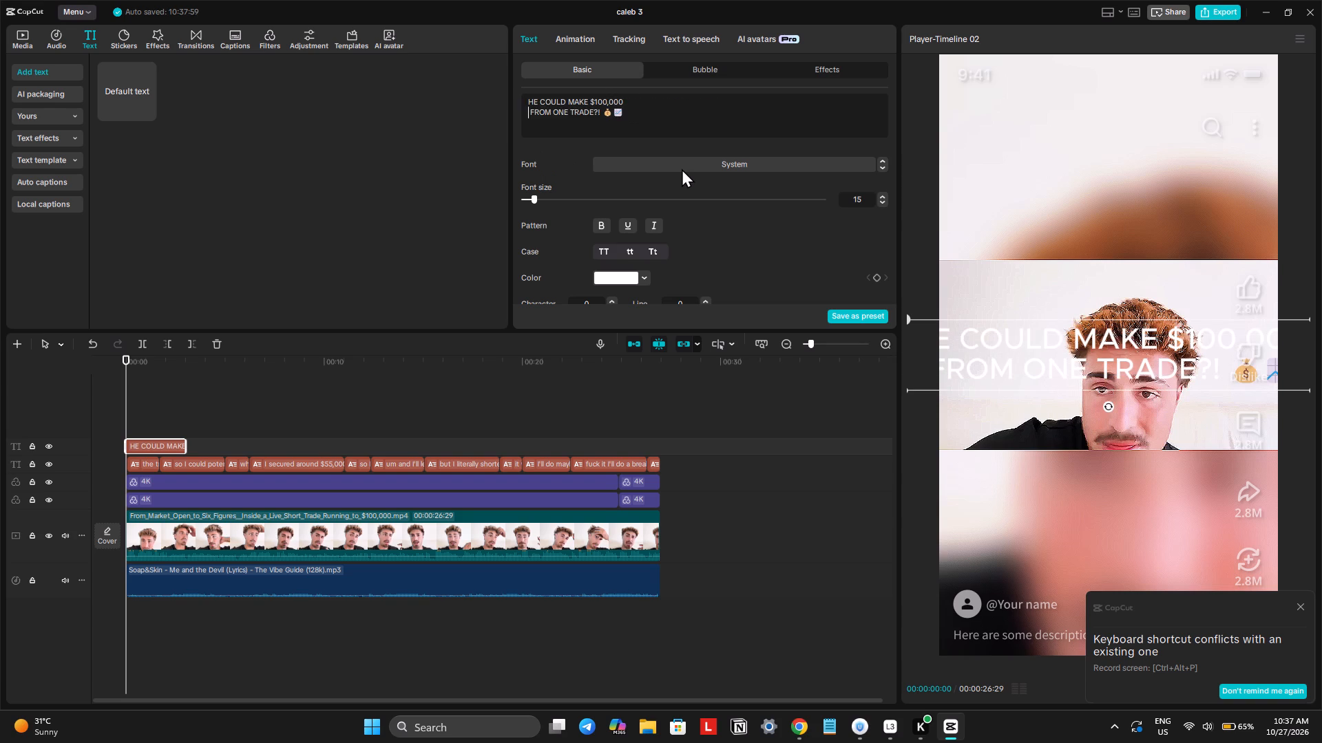
Scale the hook text to 75% and move it up into the blurred area just above the sharp video.
scroll(564, 224, down, 1)
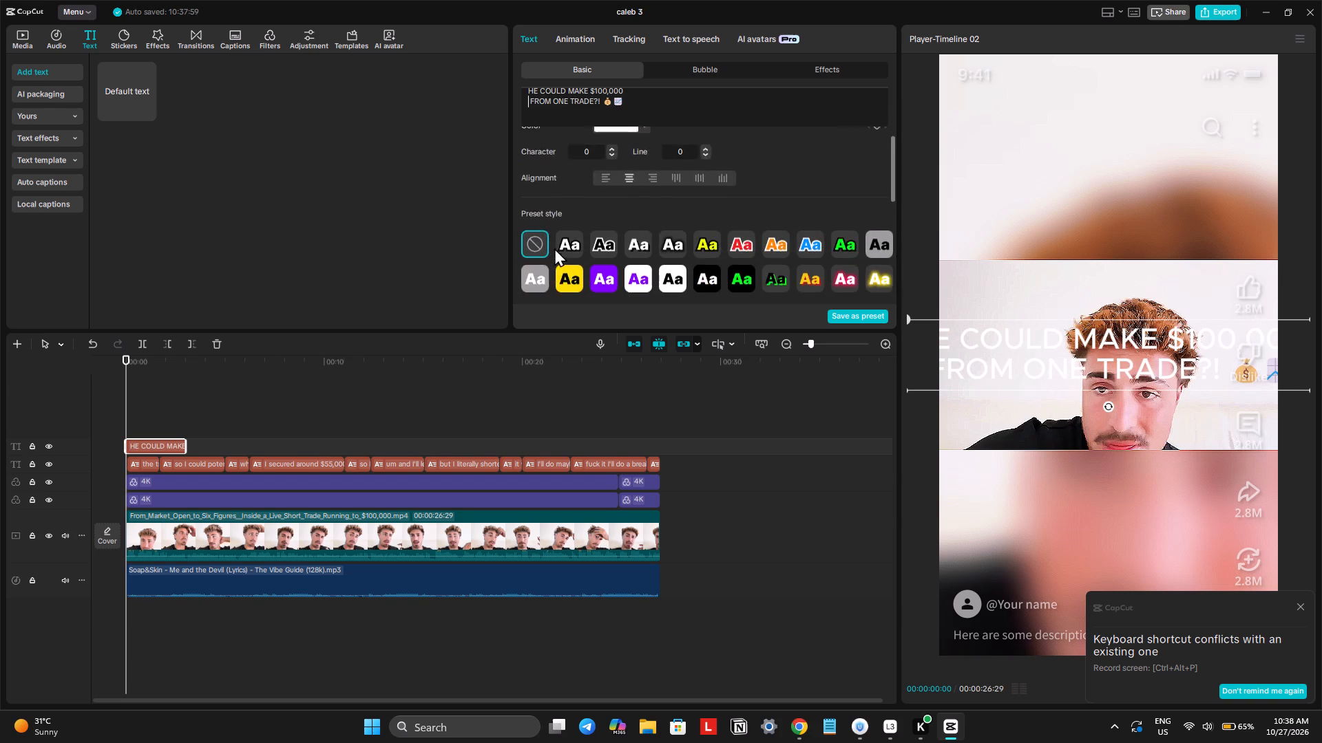
scroll(554, 248, down, 1)
click(565, 187)
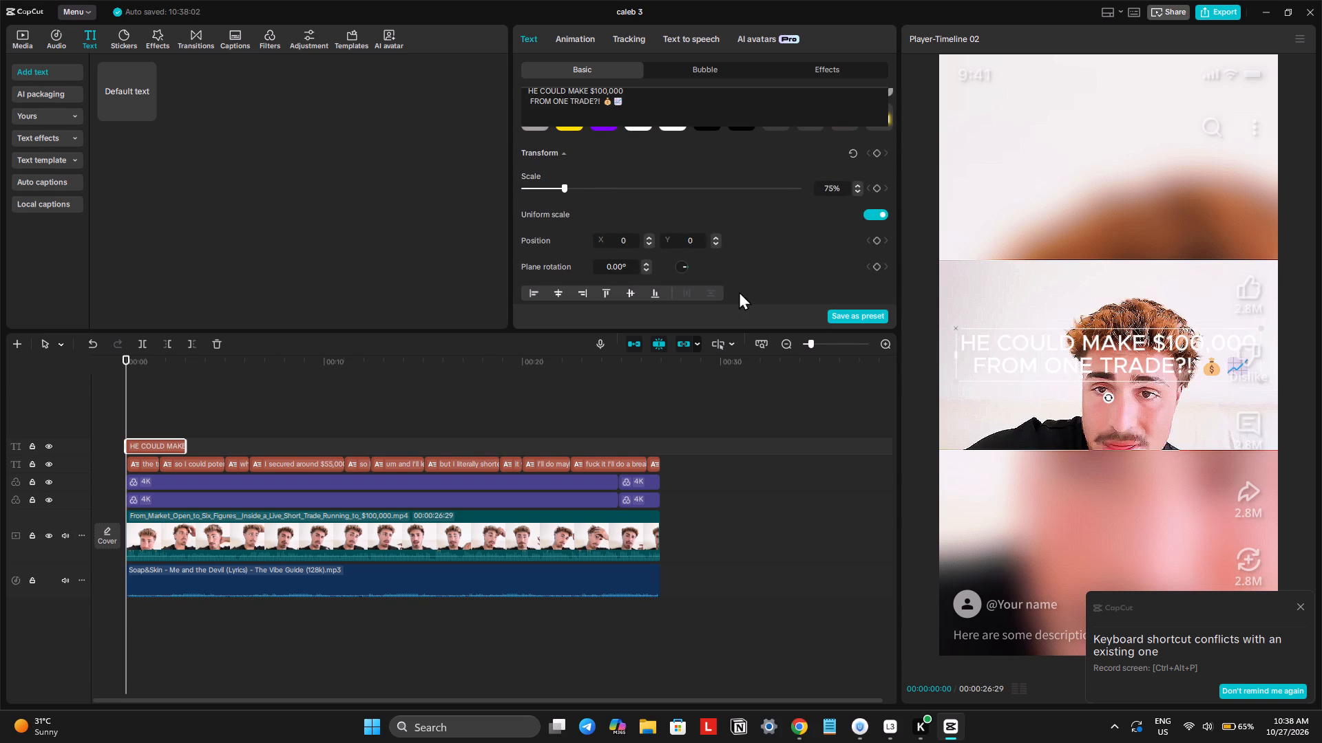
drag(1033, 345, 1039, 210)
Set the hook text's font to Poppins Black Italic.
scroll(880, 211, up, 9)
click(659, 162)
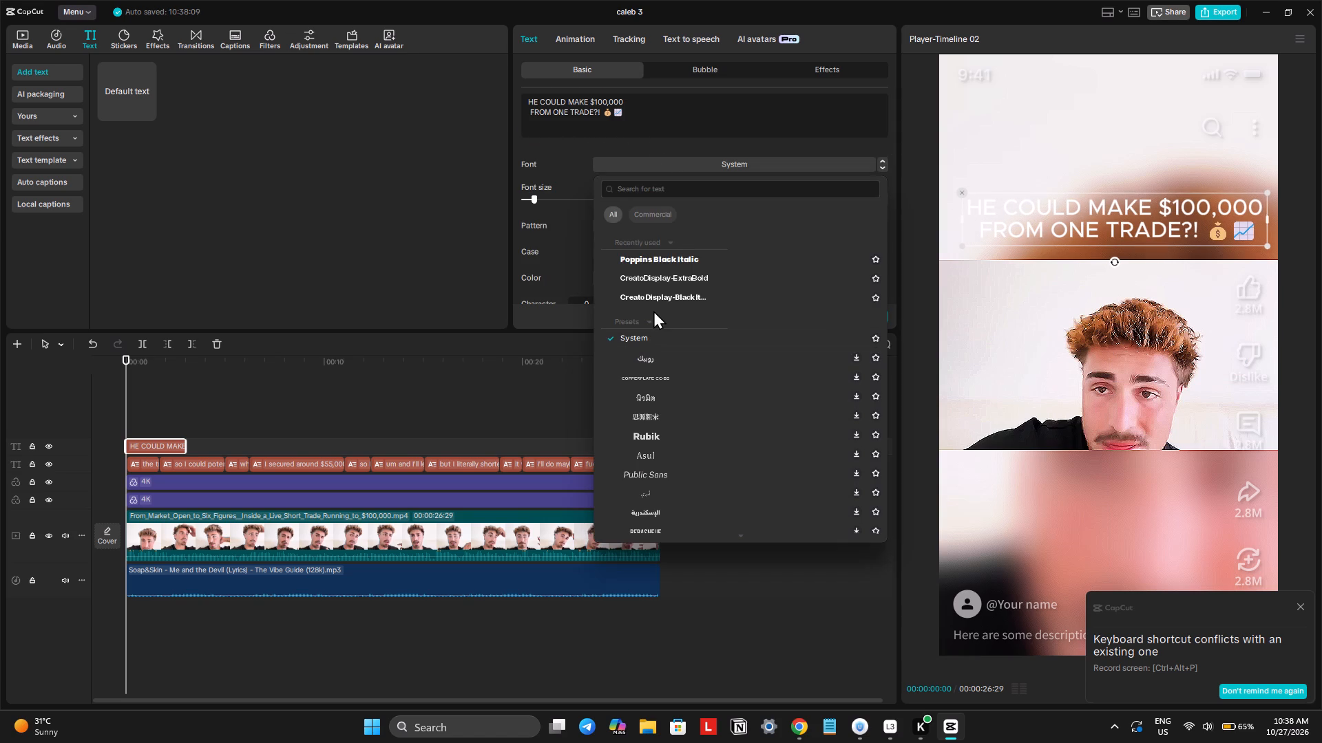
click(660, 261)
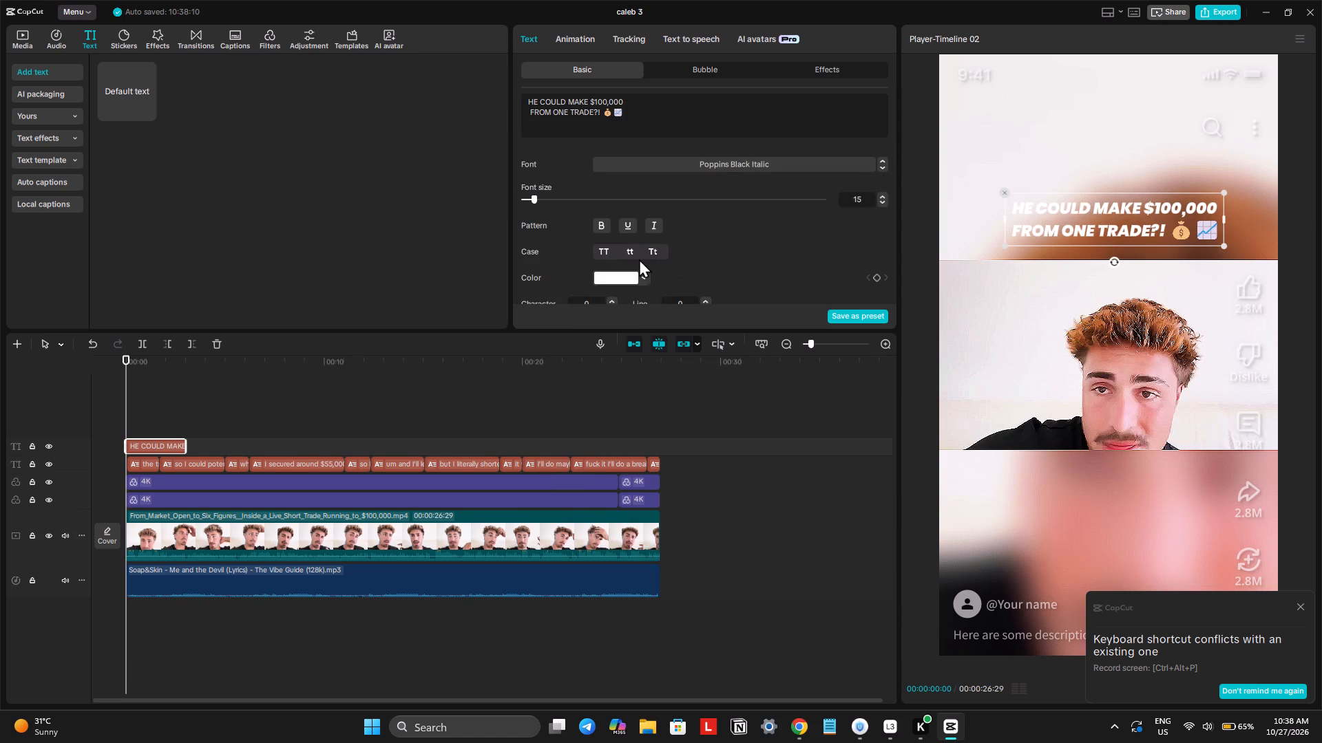
Enable a black background on the hook text and choose the second style, which follows each line's width.
scroll(629, 258, down, 7)
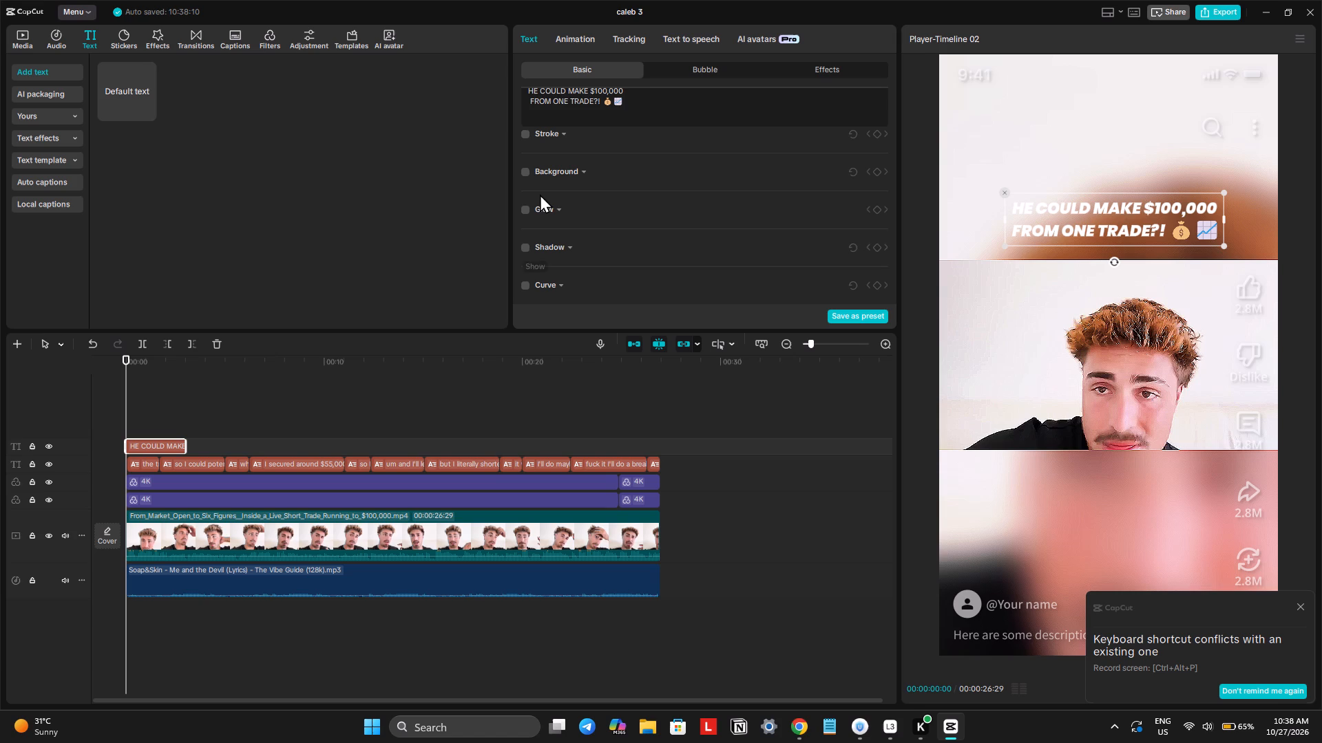
click(523, 171)
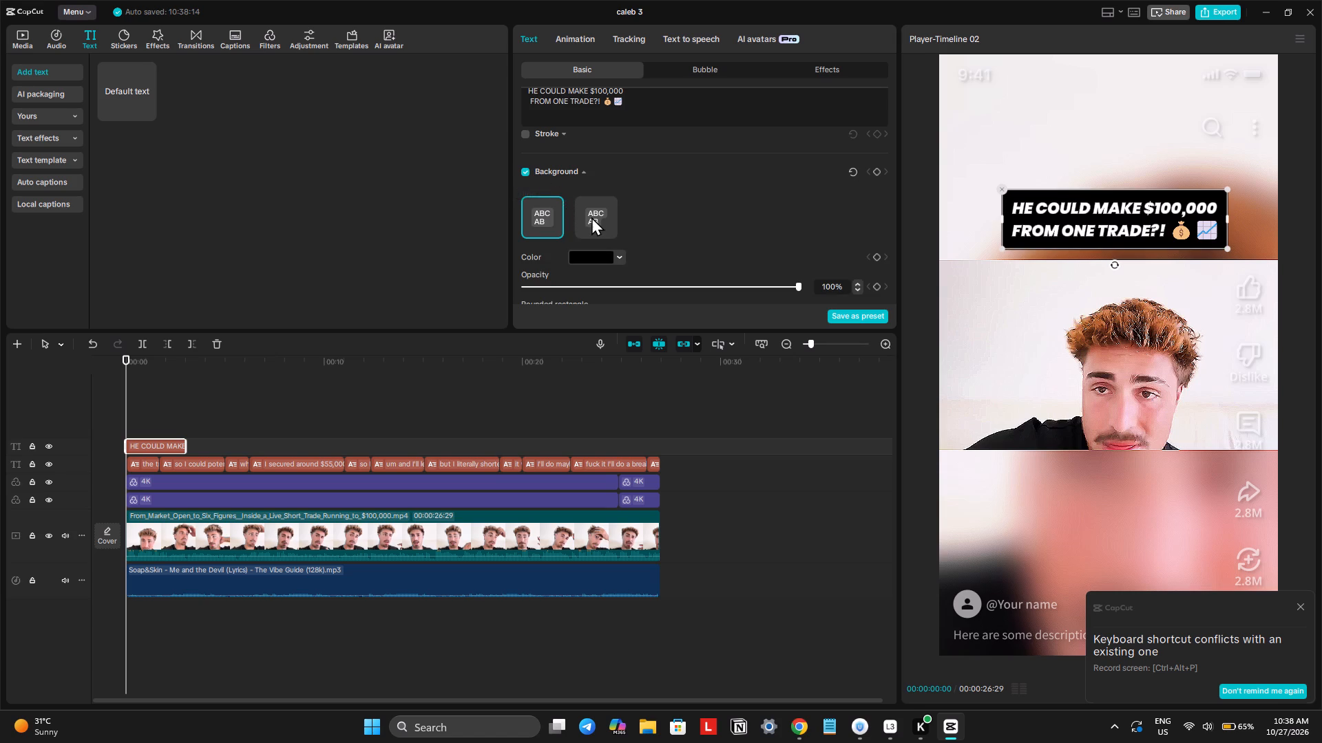
click(591, 217)
Insert three spaces before "FROM ONE TRADE?!" to shift the hook's second line.
scroll(591, 217, up, 8)
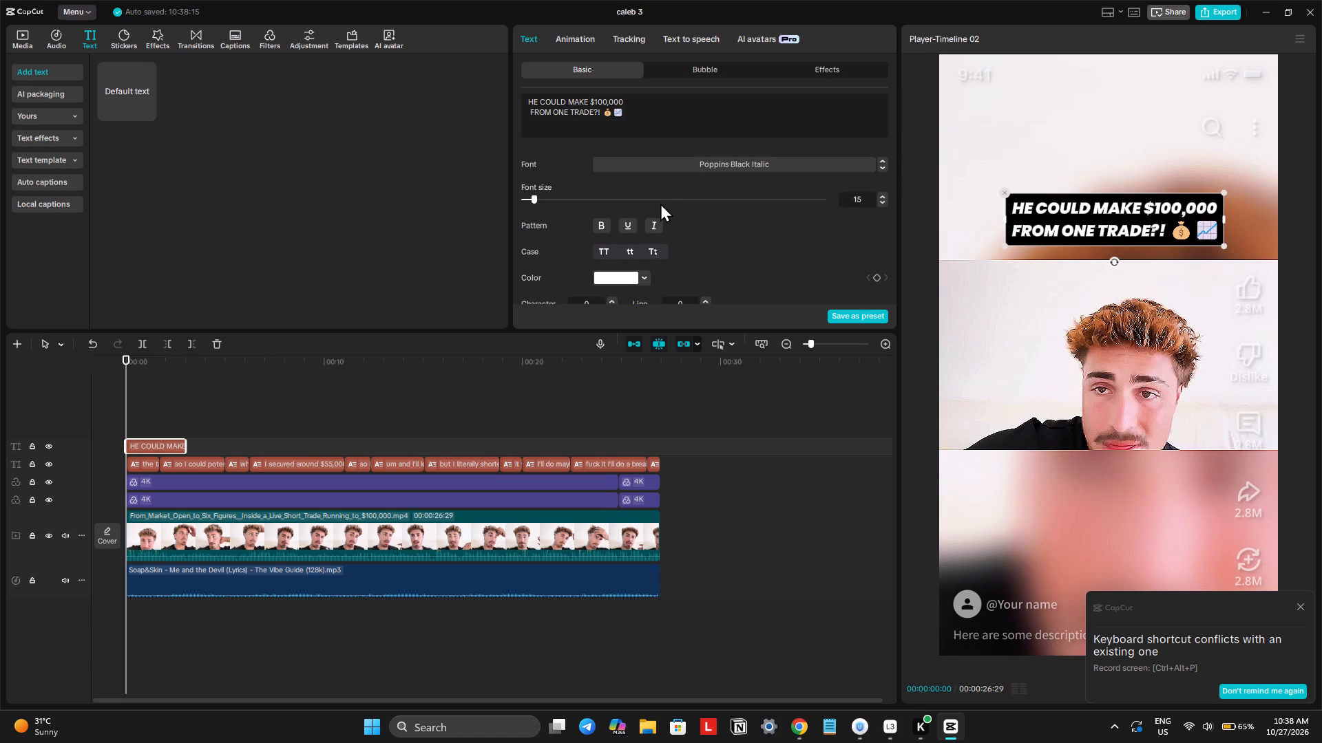
click(527, 116)
key(space)
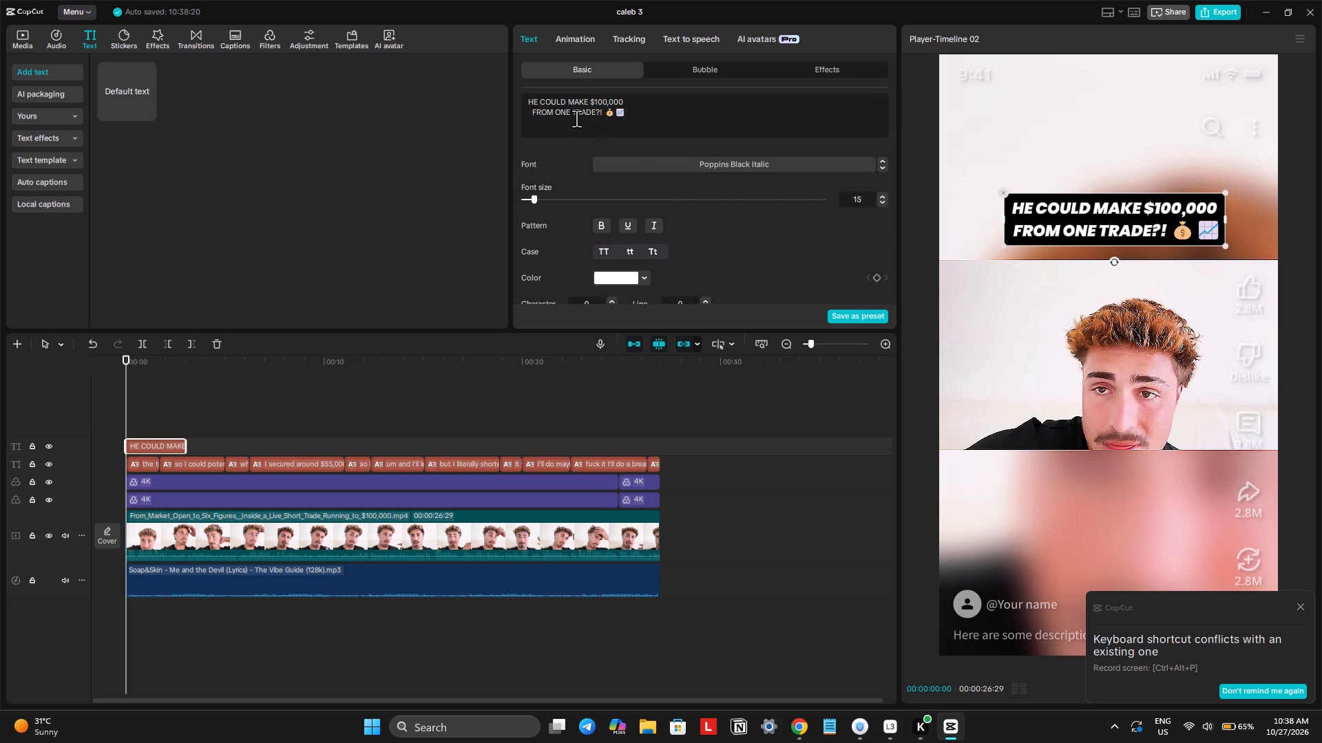
key(space)
key(space)
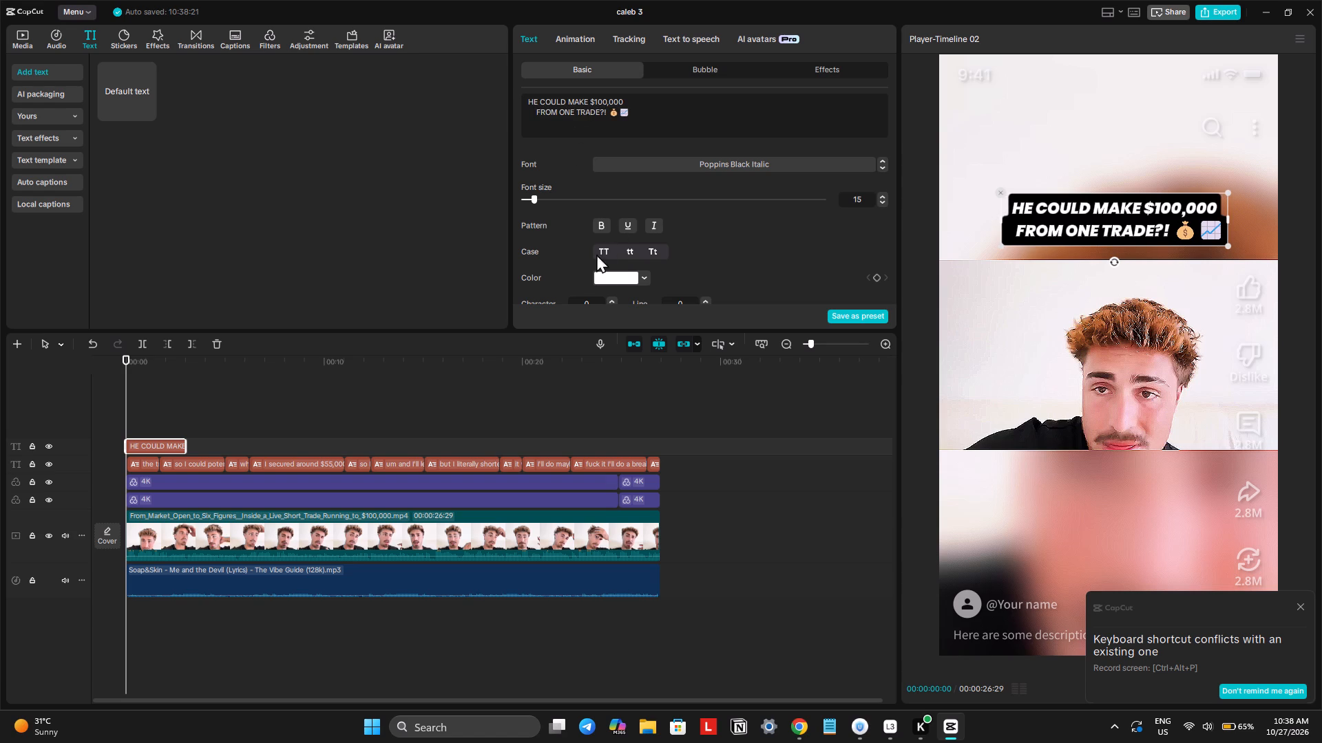
Enlarge the hook text to nearly fill the frame width and shift it sideways to recentre it.
click(606, 279)
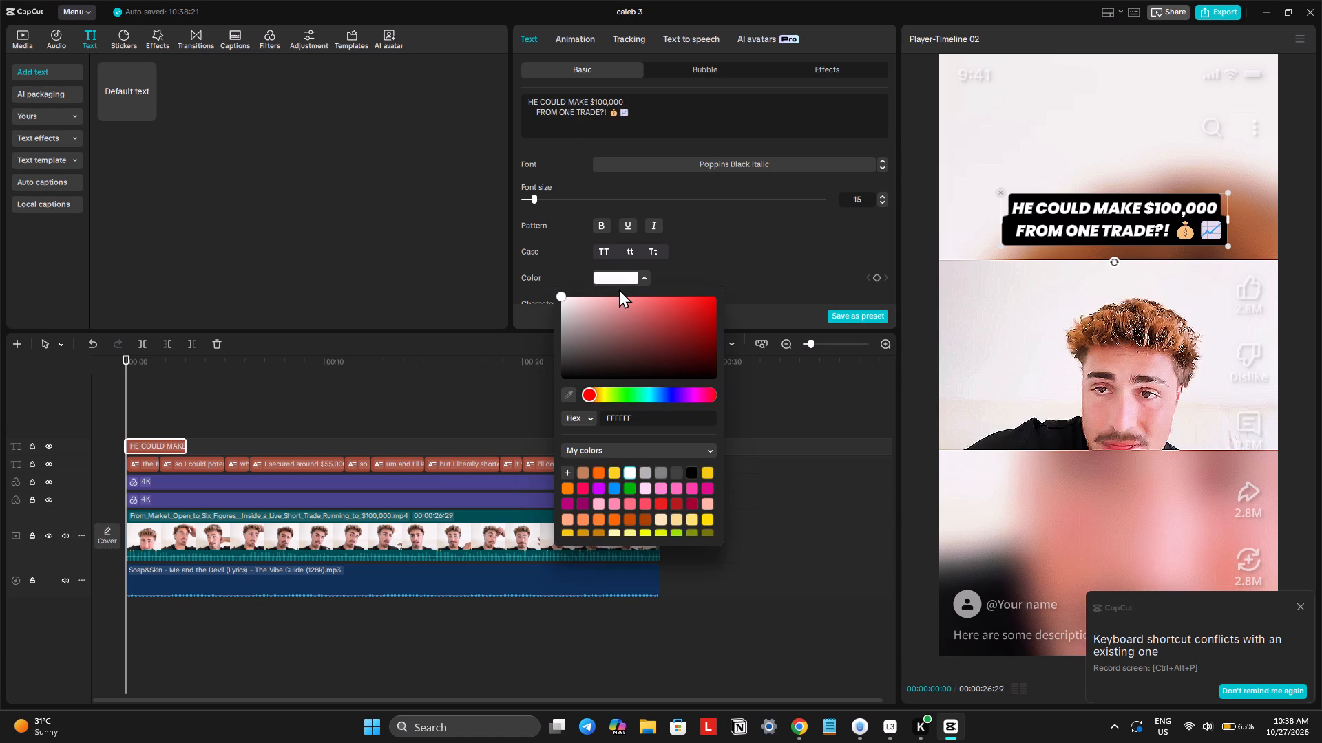
drag(1232, 246, 1248, 266)
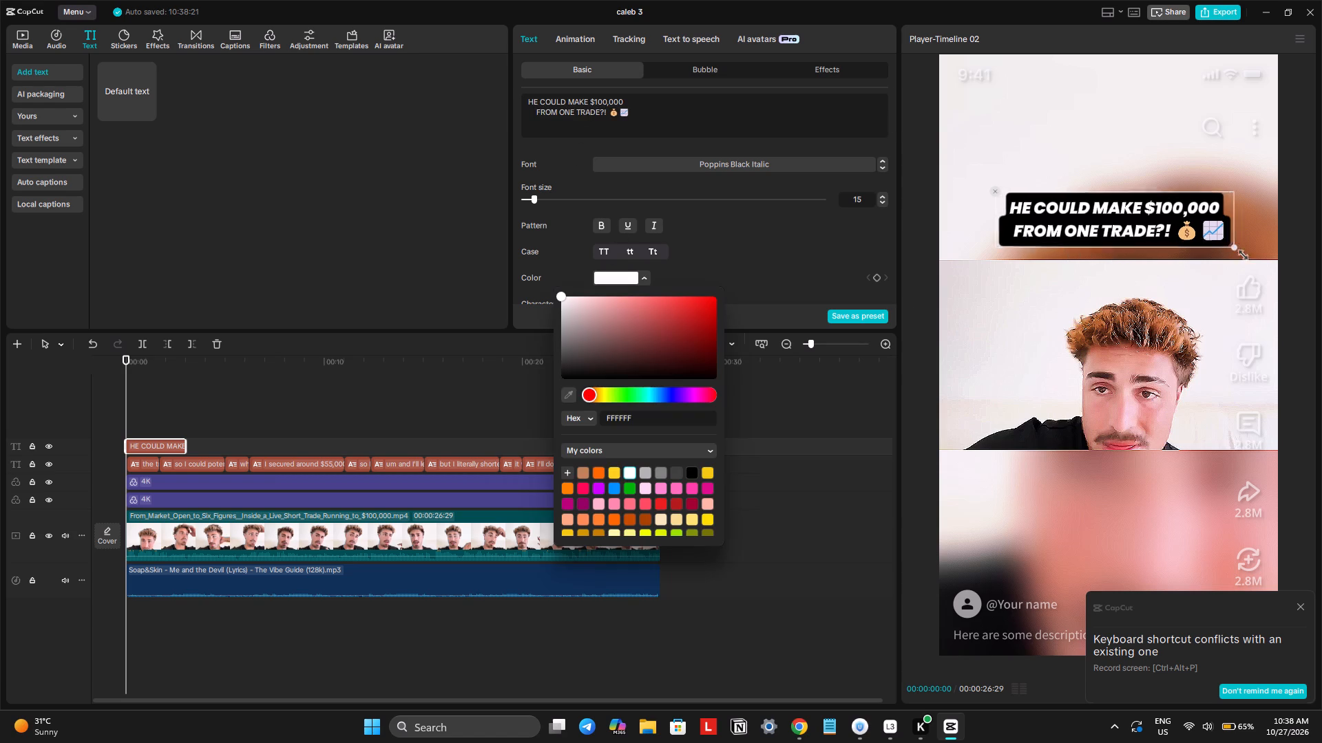
drag(1248, 266, 1257, 292)
drag(1051, 226, 1040, 224)
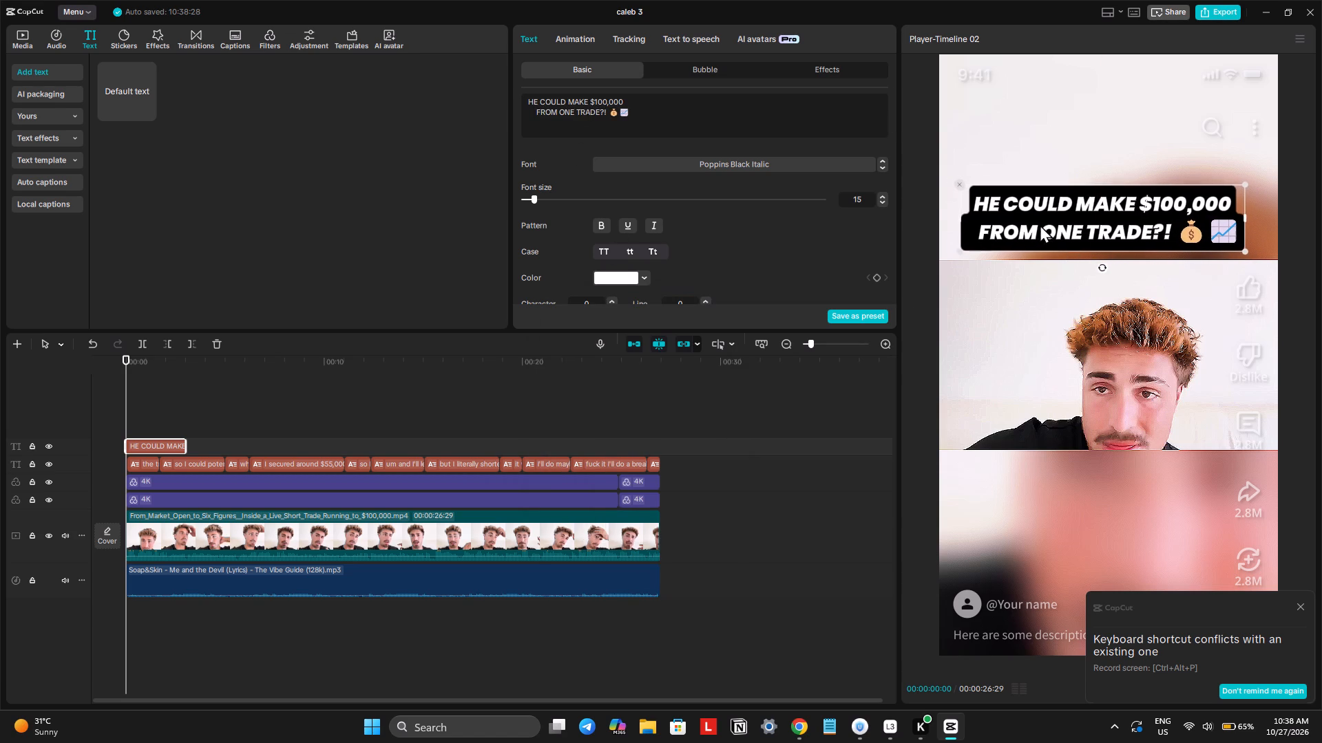
drag(1040, 224, 1041, 225)
Extend the hook text clip to the end of the video, about 27 seconds.
drag(184, 442, 630, 441)
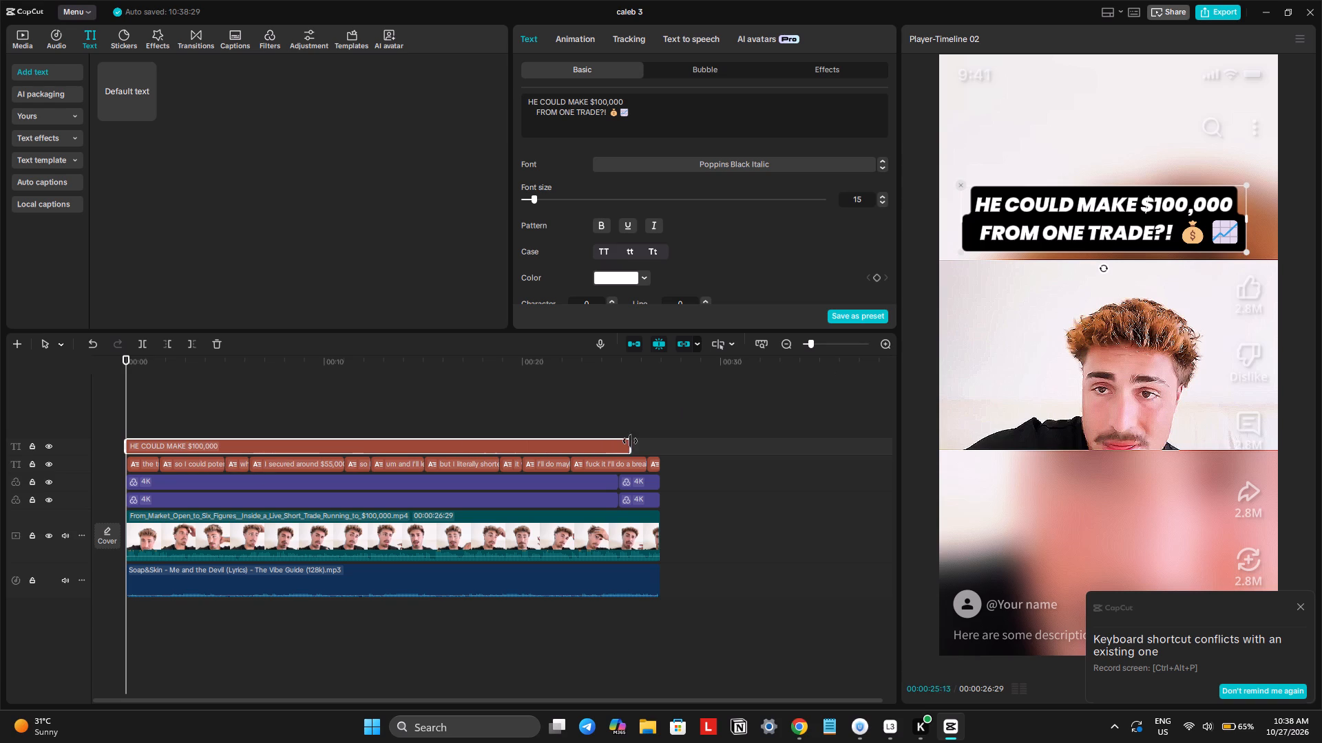
drag(630, 441, 655, 460)
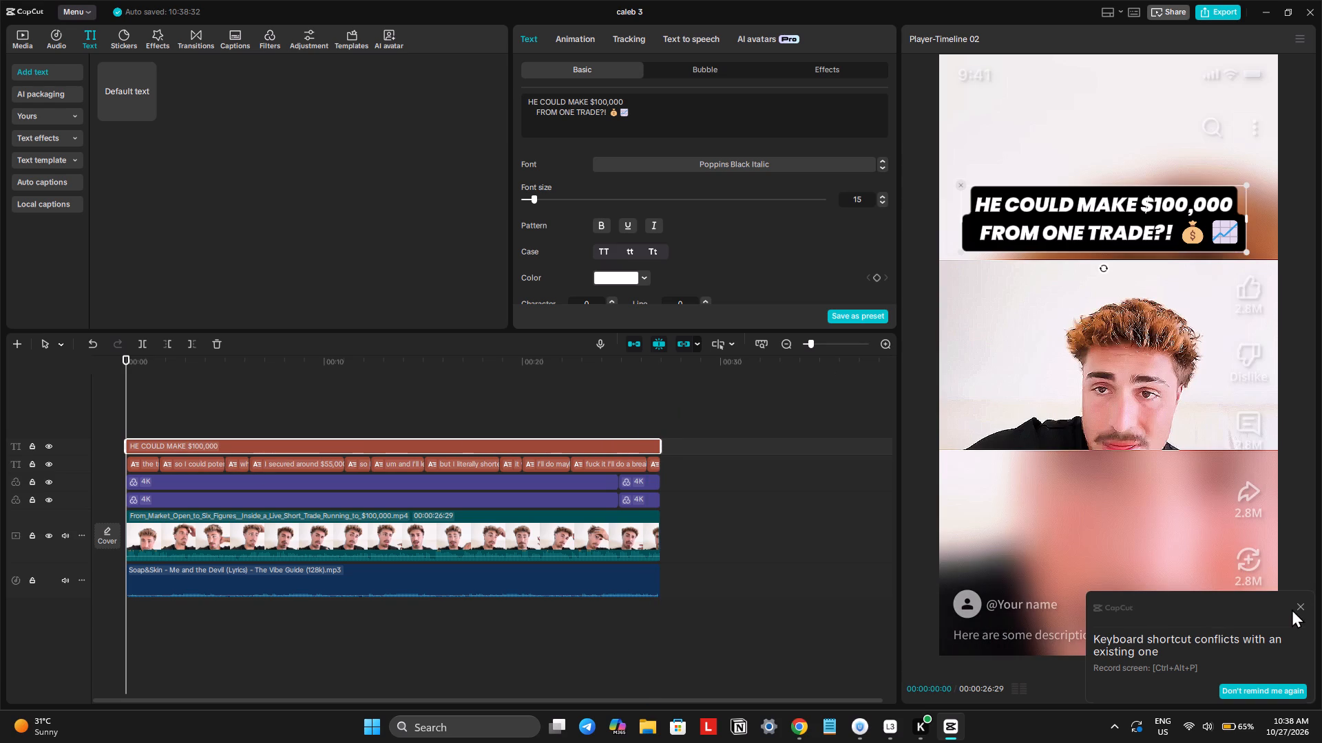
Dismiss the keyboard shortcut conflict notification.
click(1297, 605)
click(1301, 606)
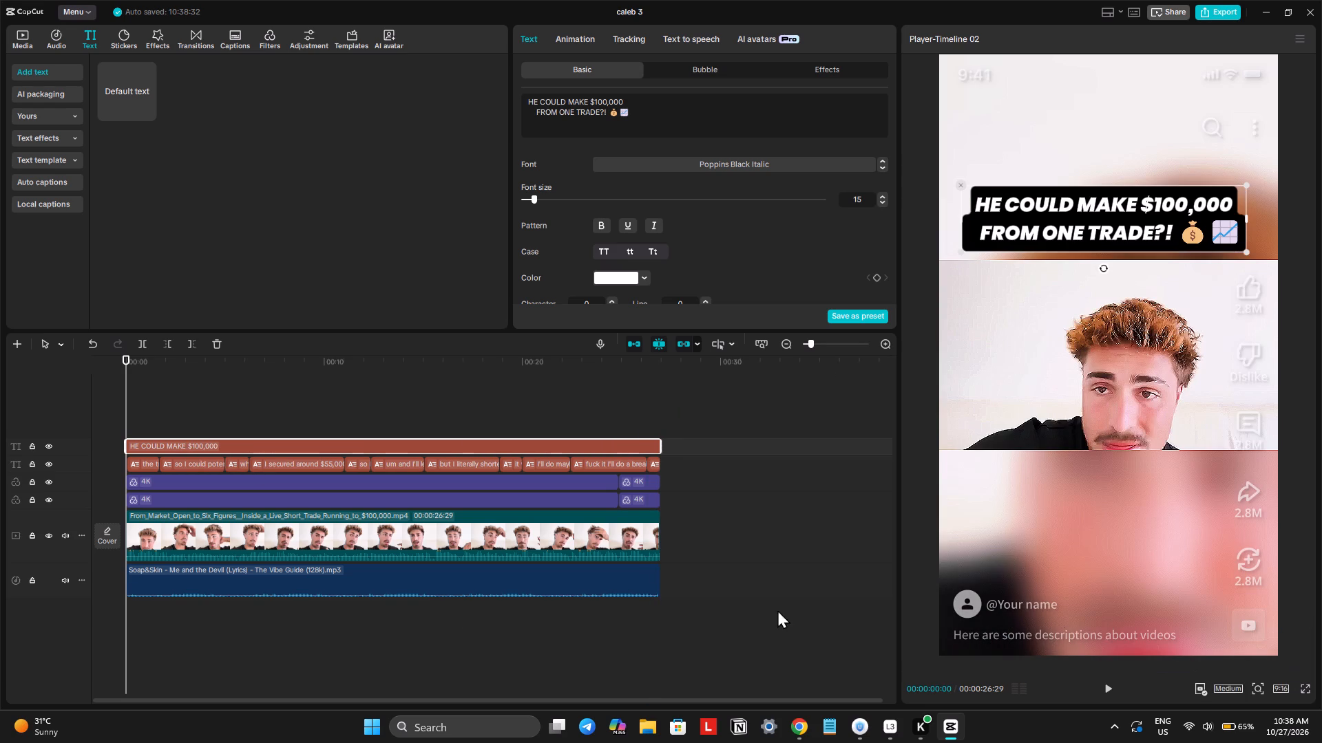
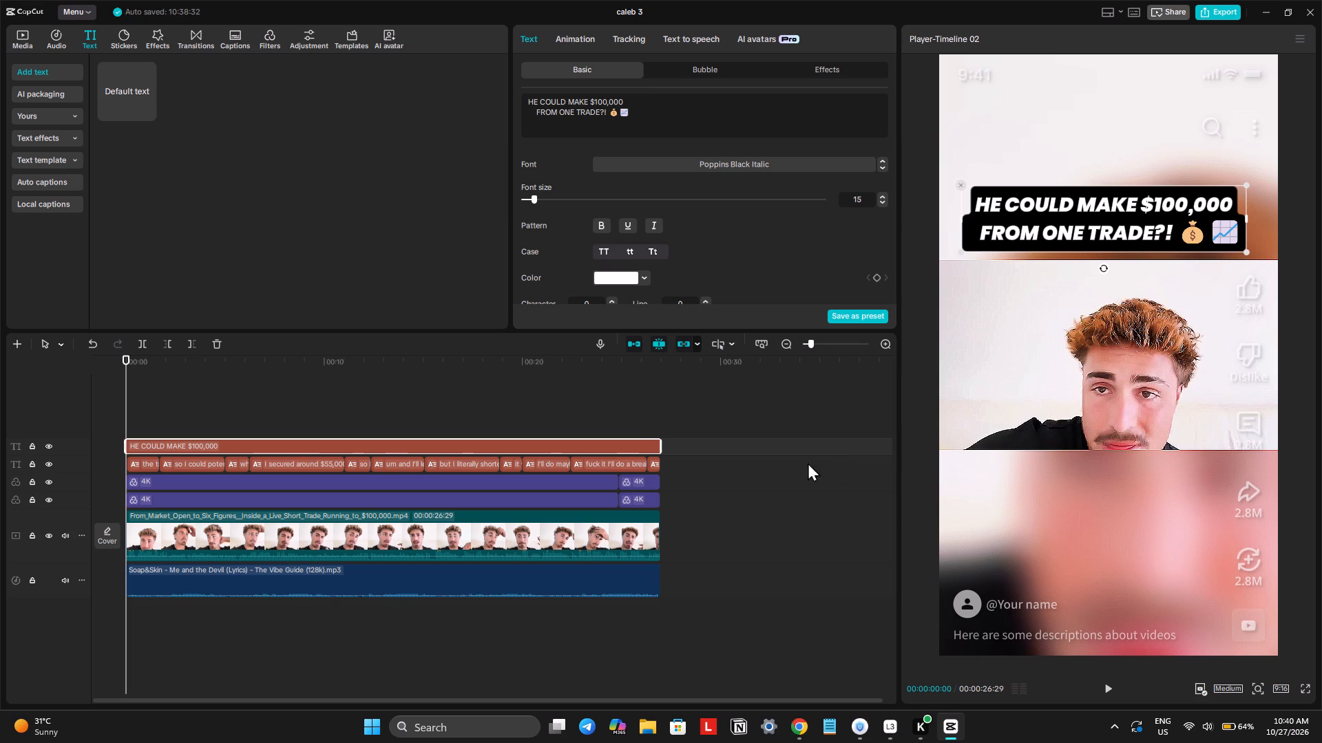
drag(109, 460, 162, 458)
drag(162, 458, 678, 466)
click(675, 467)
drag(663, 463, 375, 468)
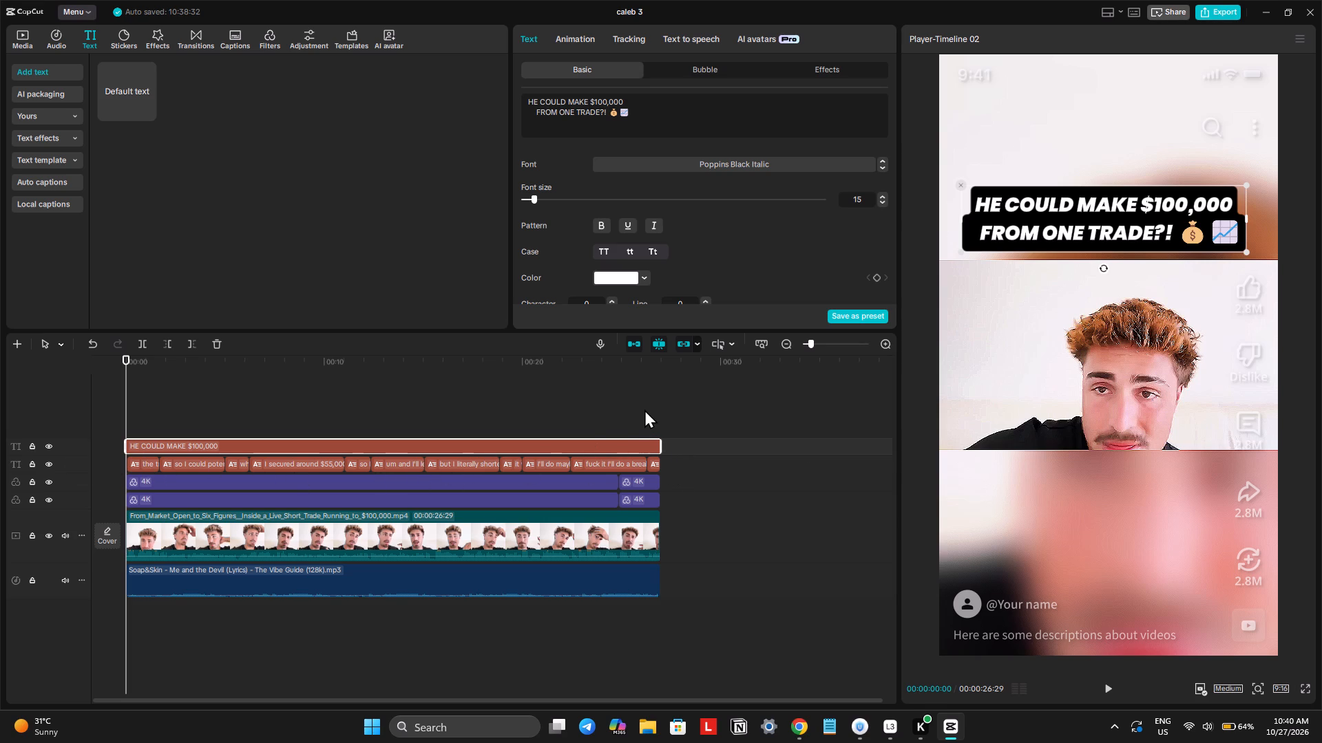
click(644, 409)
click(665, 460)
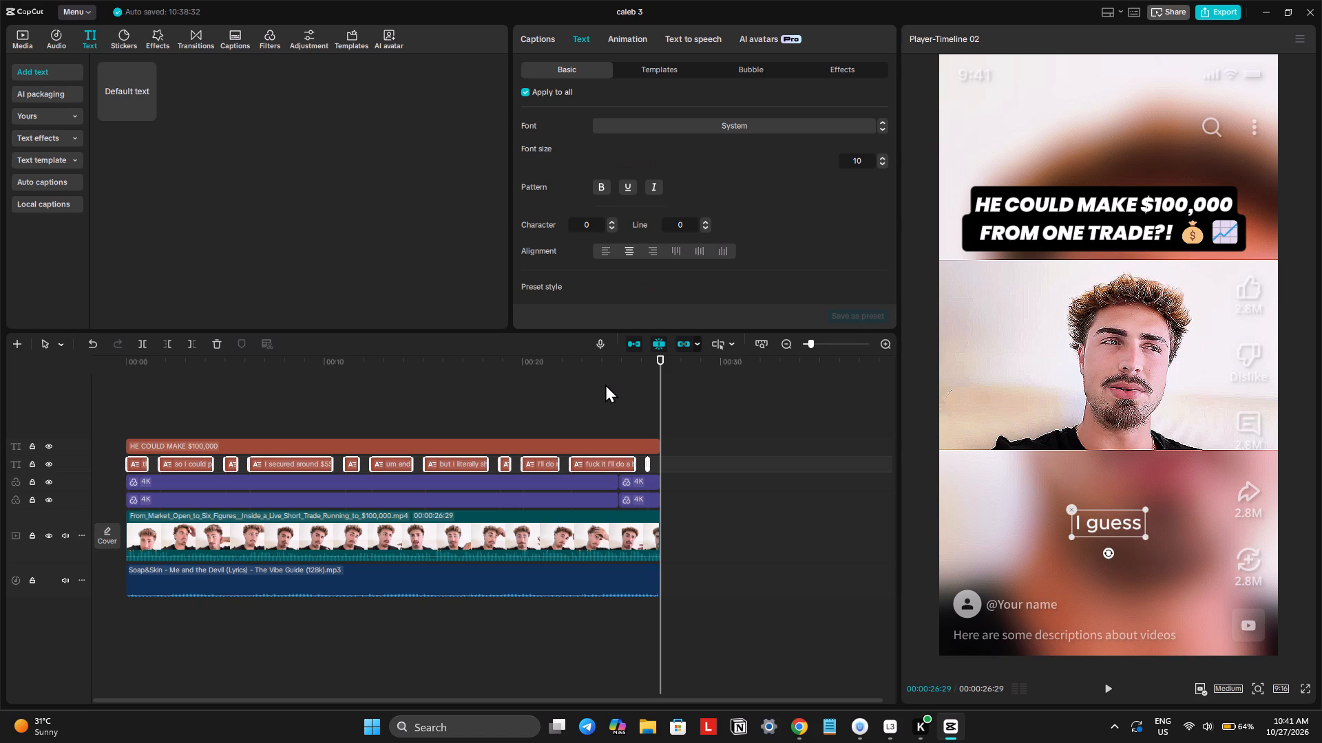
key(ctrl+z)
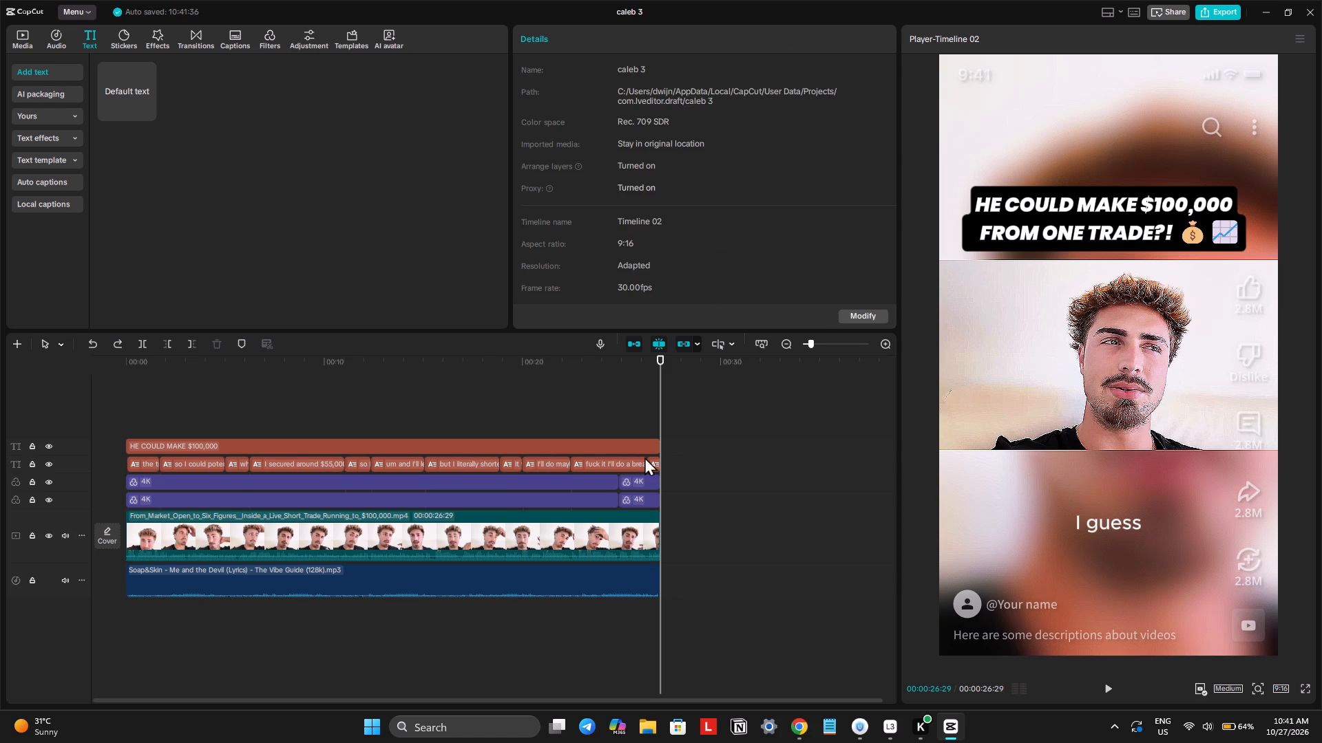
Select all the auto-caption clips on the timeline and set their font to CreatoDisplay-ExtraBold.
drag(672, 459, 231, 467)
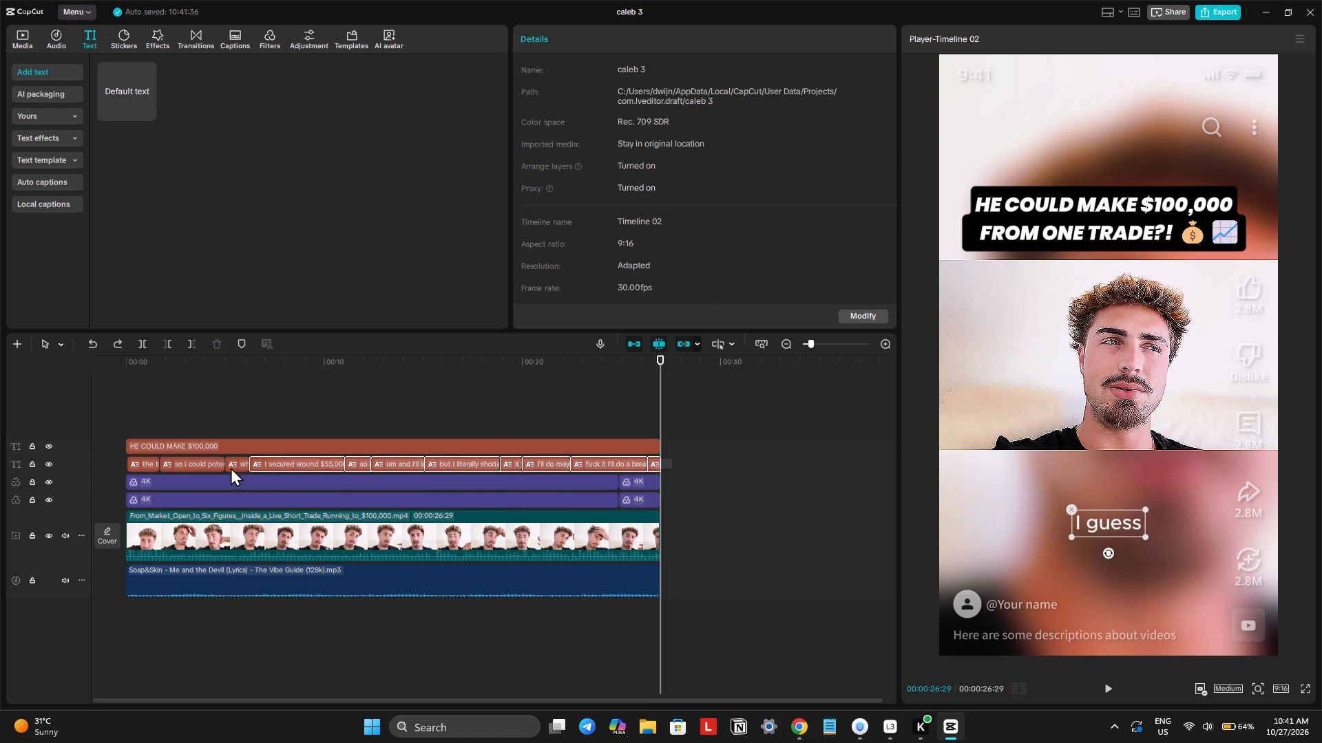
drag(231, 467, 140, 466)
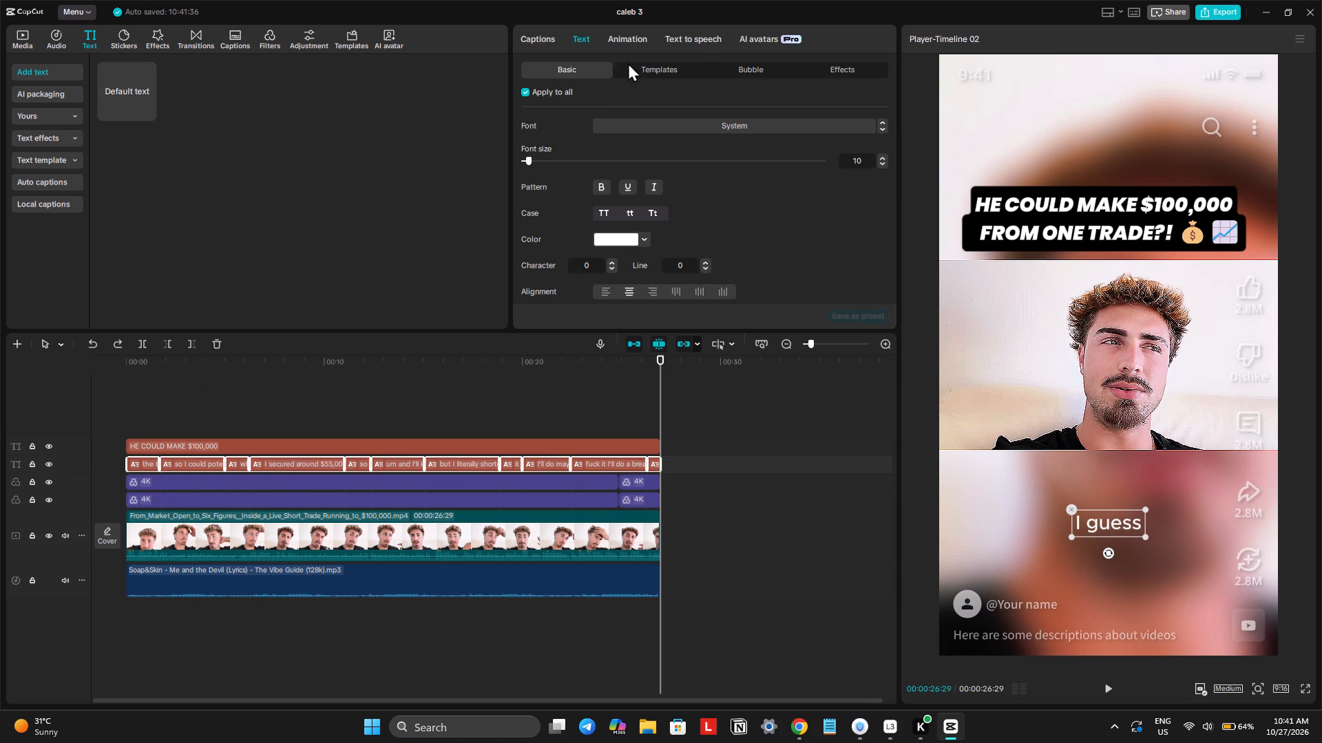
click(647, 74)
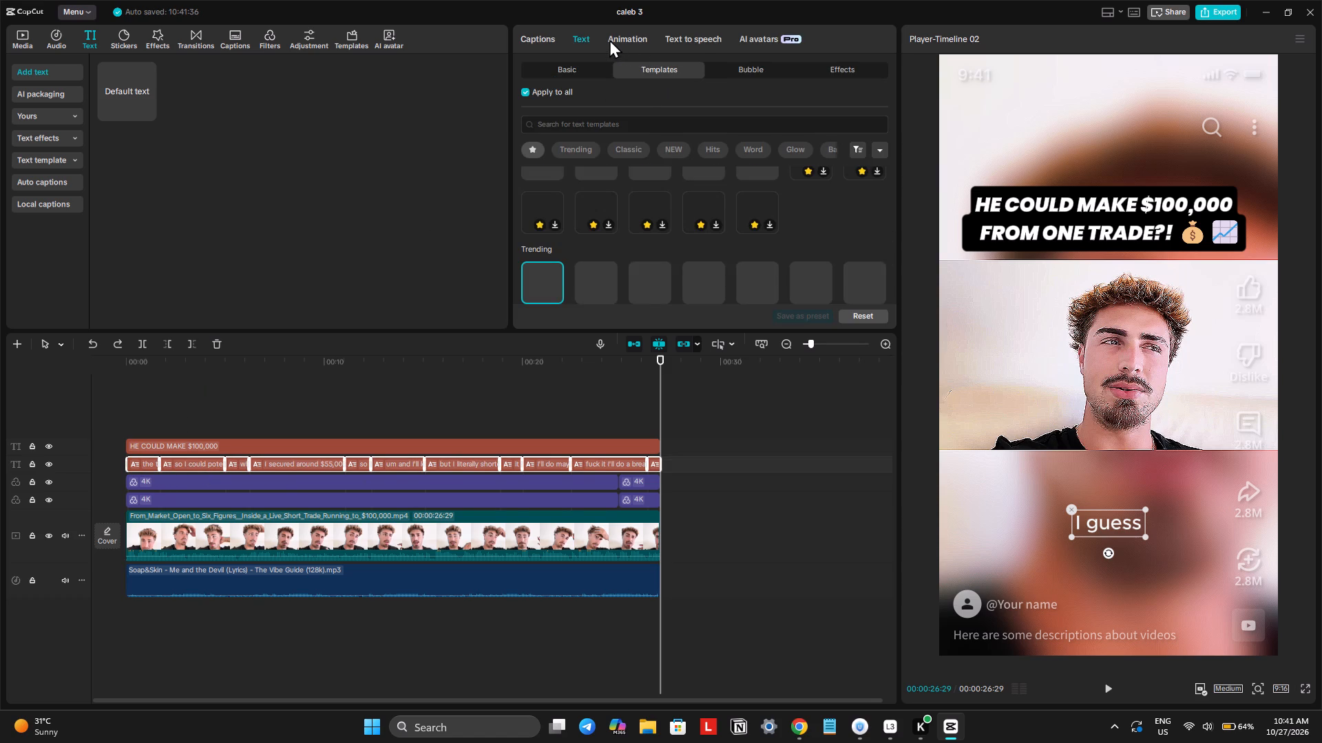
click(573, 36)
click(563, 72)
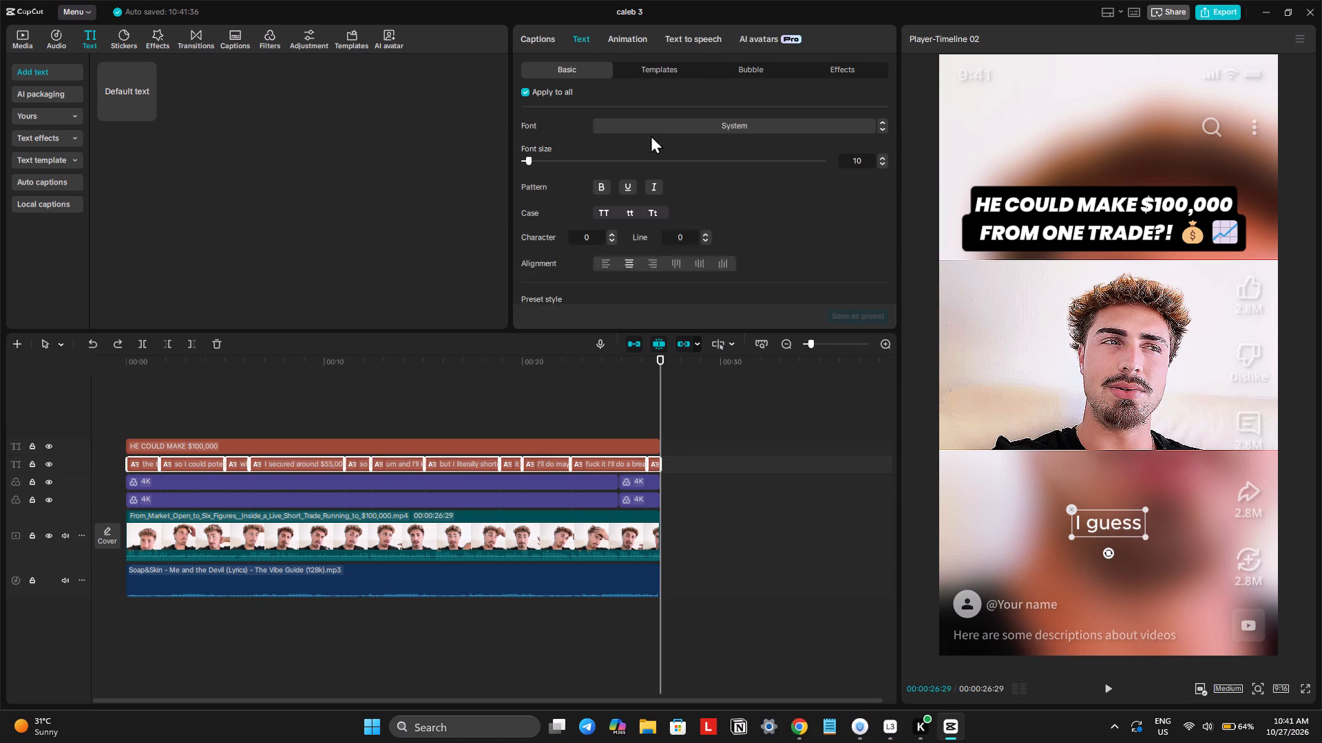
click(666, 133)
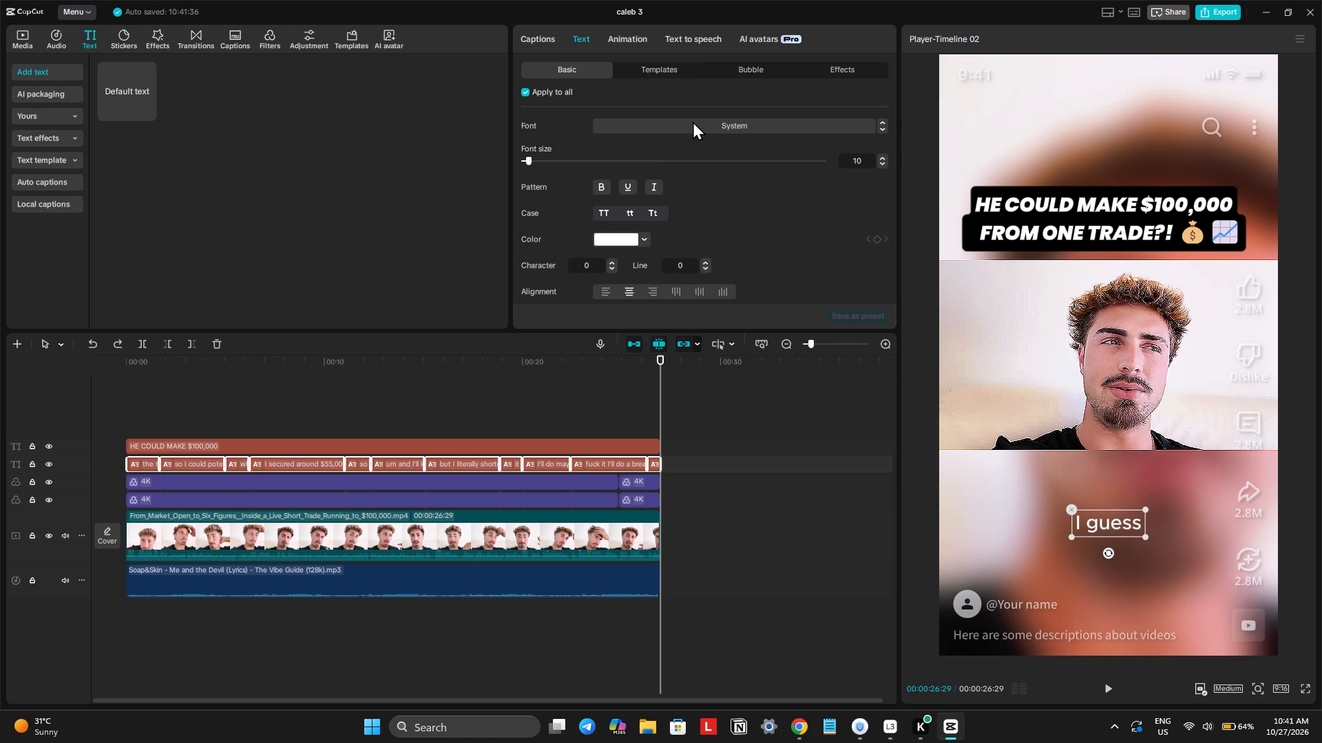
click(722, 121)
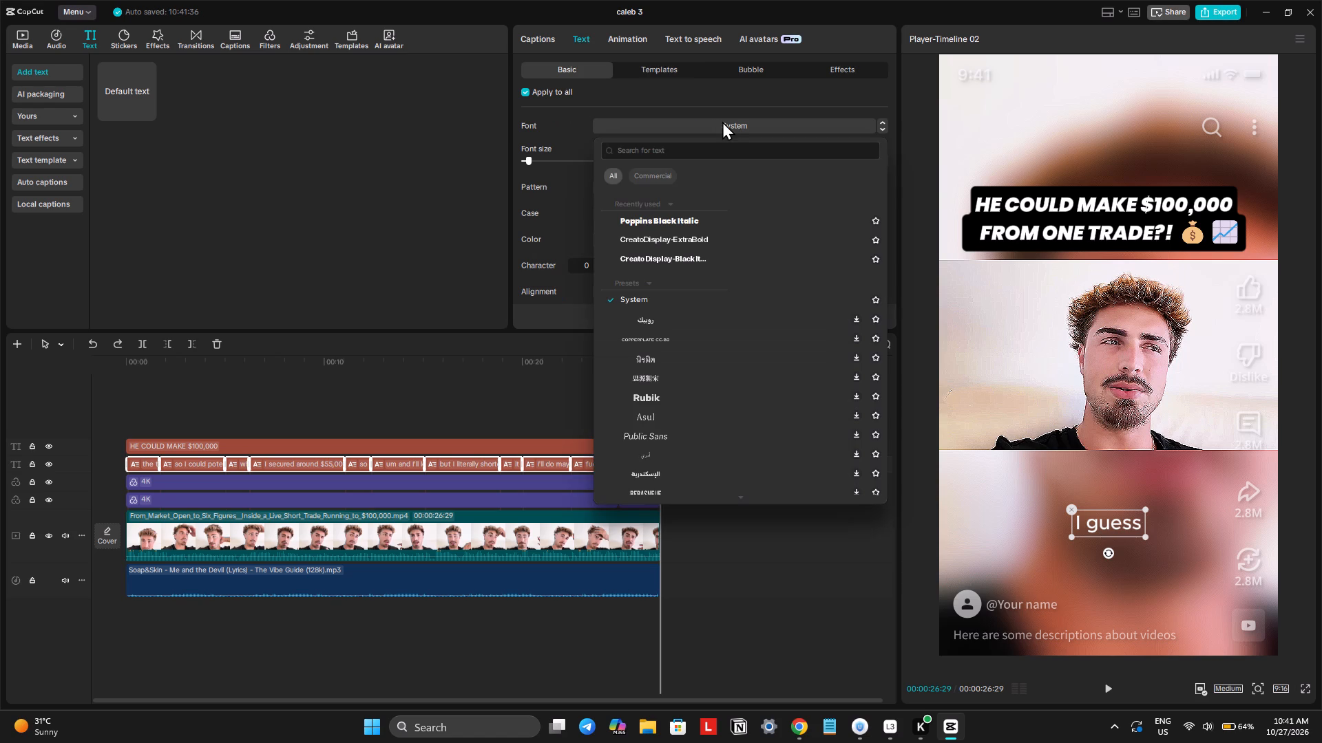
click(680, 243)
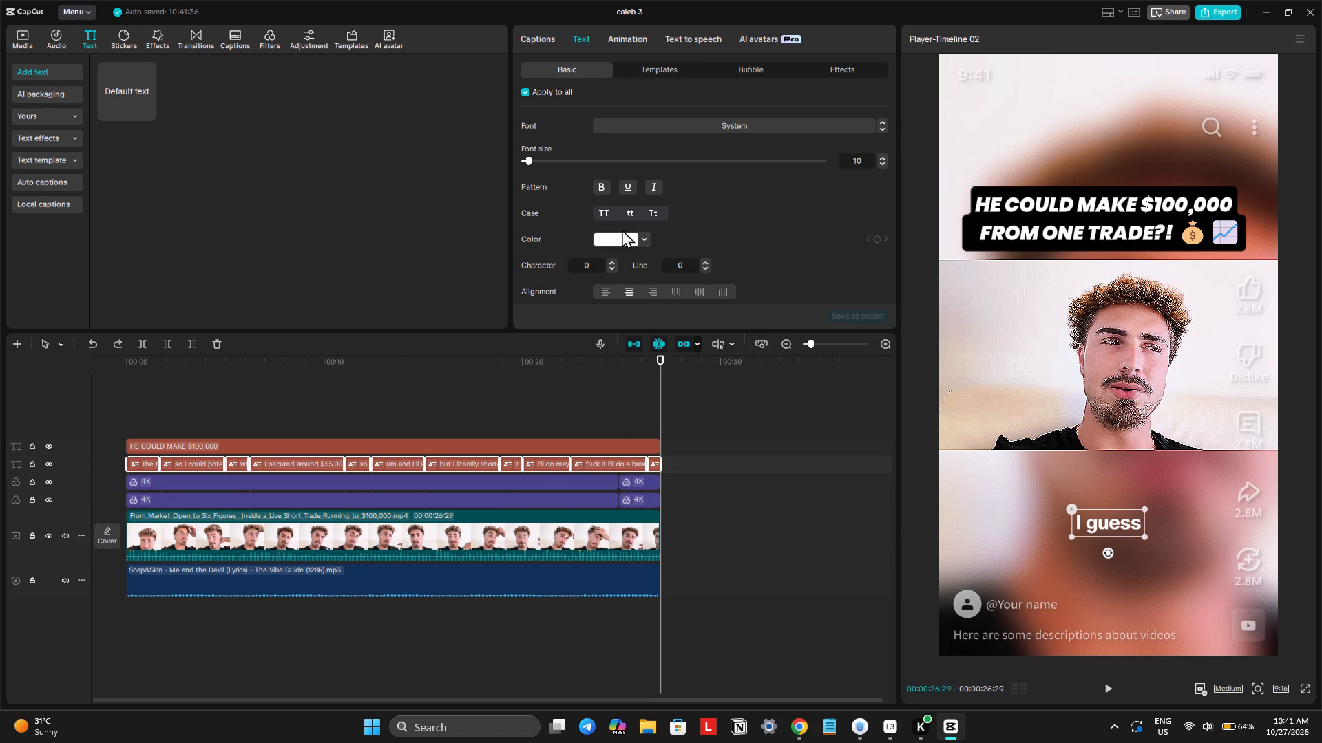
Set the captions' character spacing to -1.
click(612, 268)
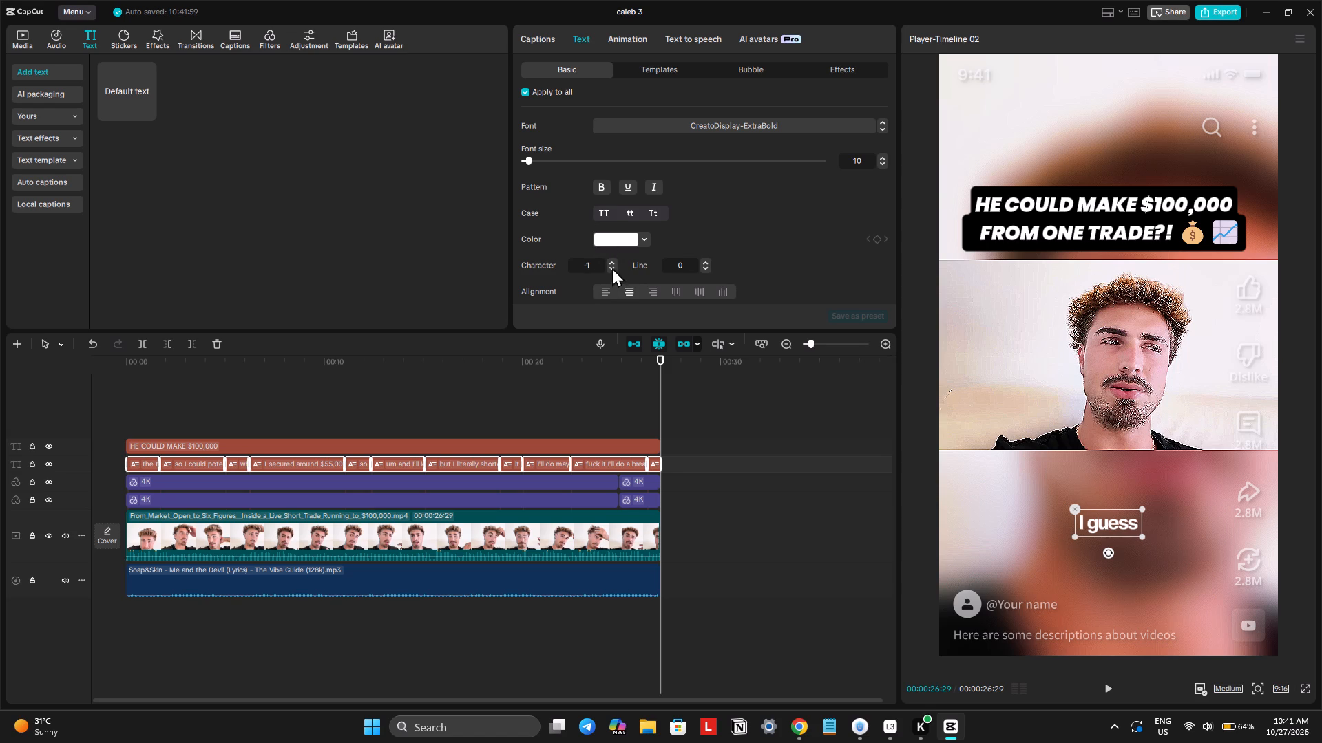
Change the text colour of all the captions to black.
scroll(616, 261, down, 6)
scroll(625, 252, up, 1)
scroll(625, 252, down, 2)
scroll(591, 245, up, 2)
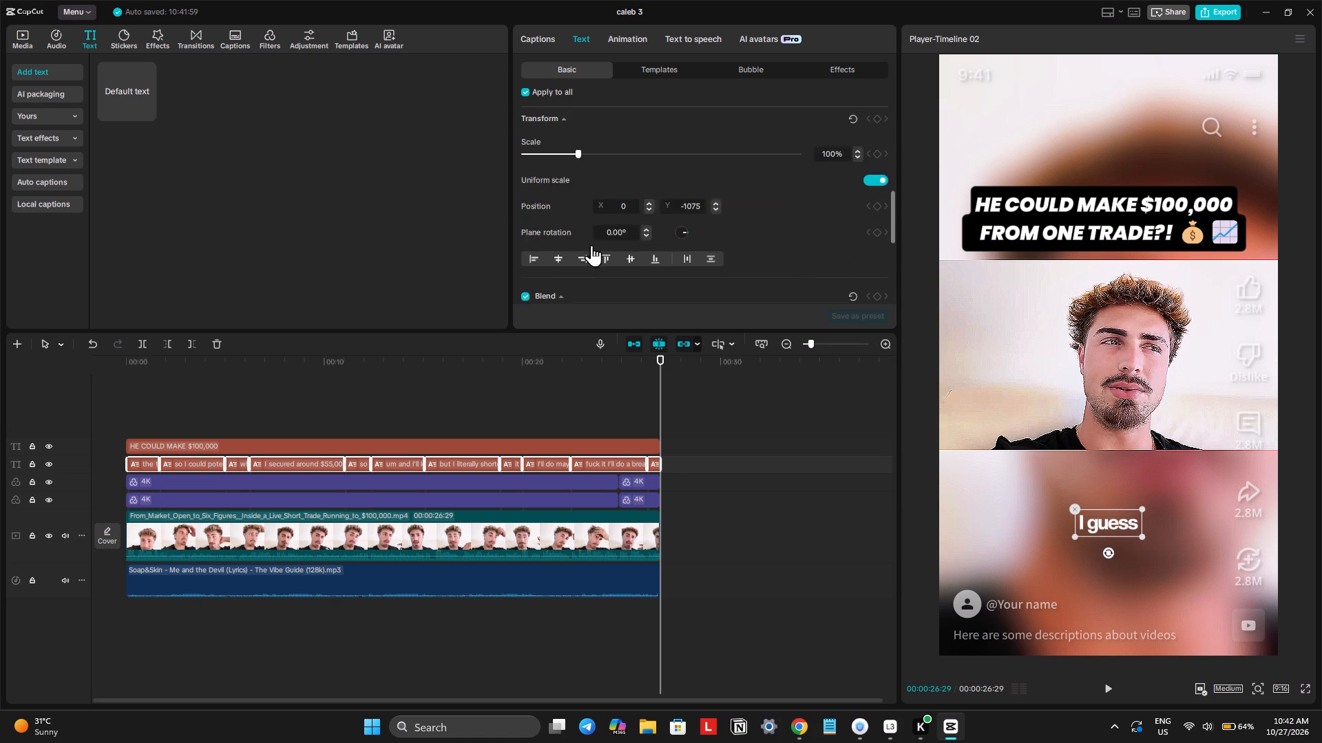
scroll(606, 234, up, 2)
scroll(671, 164, up, 5)
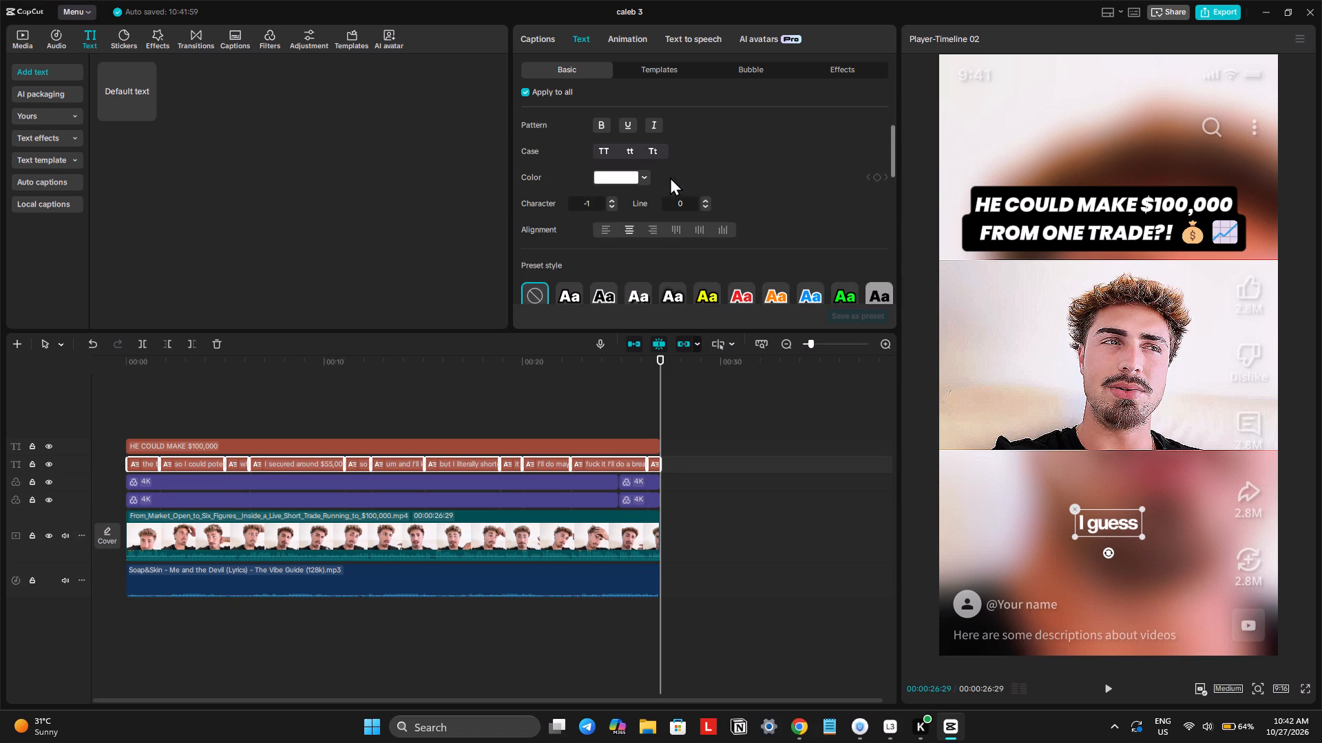
click(627, 176)
drag(649, 243, 649, 288)
Move the captions up to just beneath the sharp video image, roughly centred horizontally.
click(1105, 517)
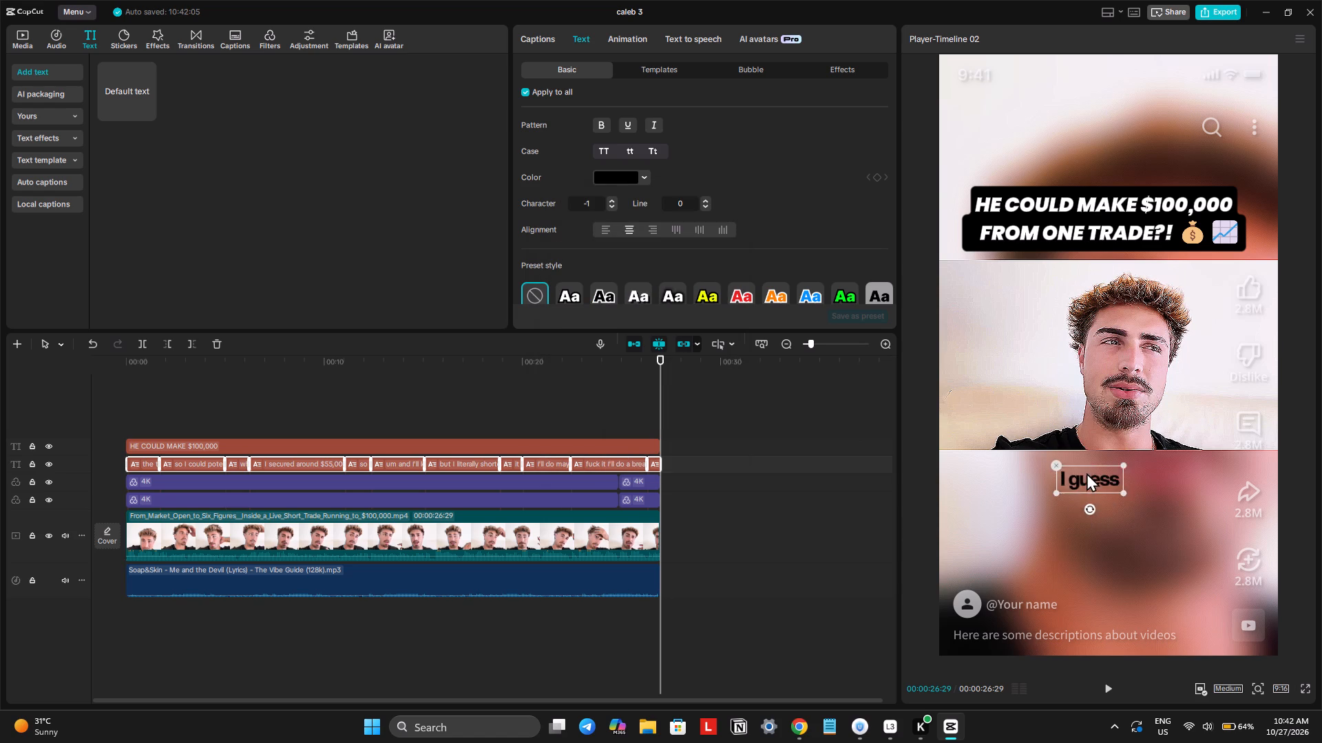
drag(1098, 470, 1117, 460)
key(space)
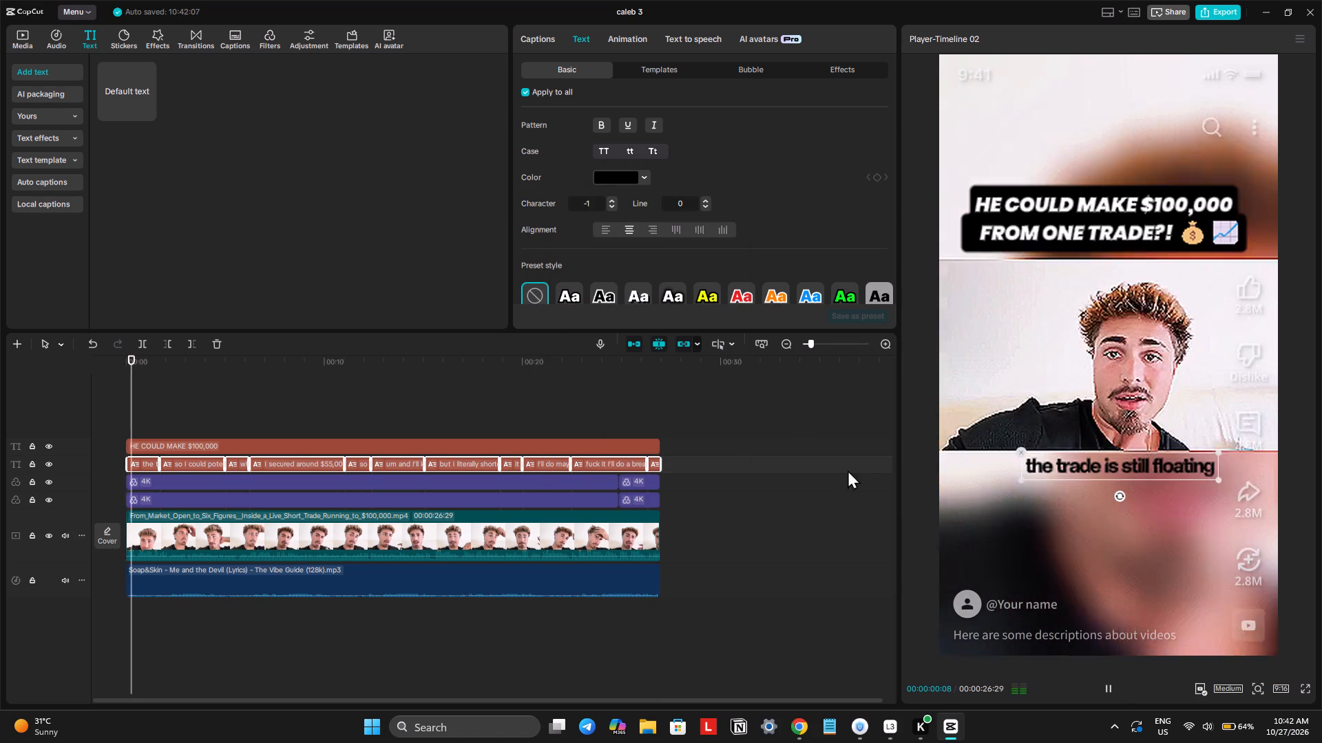
key(space)
drag(1140, 473, 1114, 473)
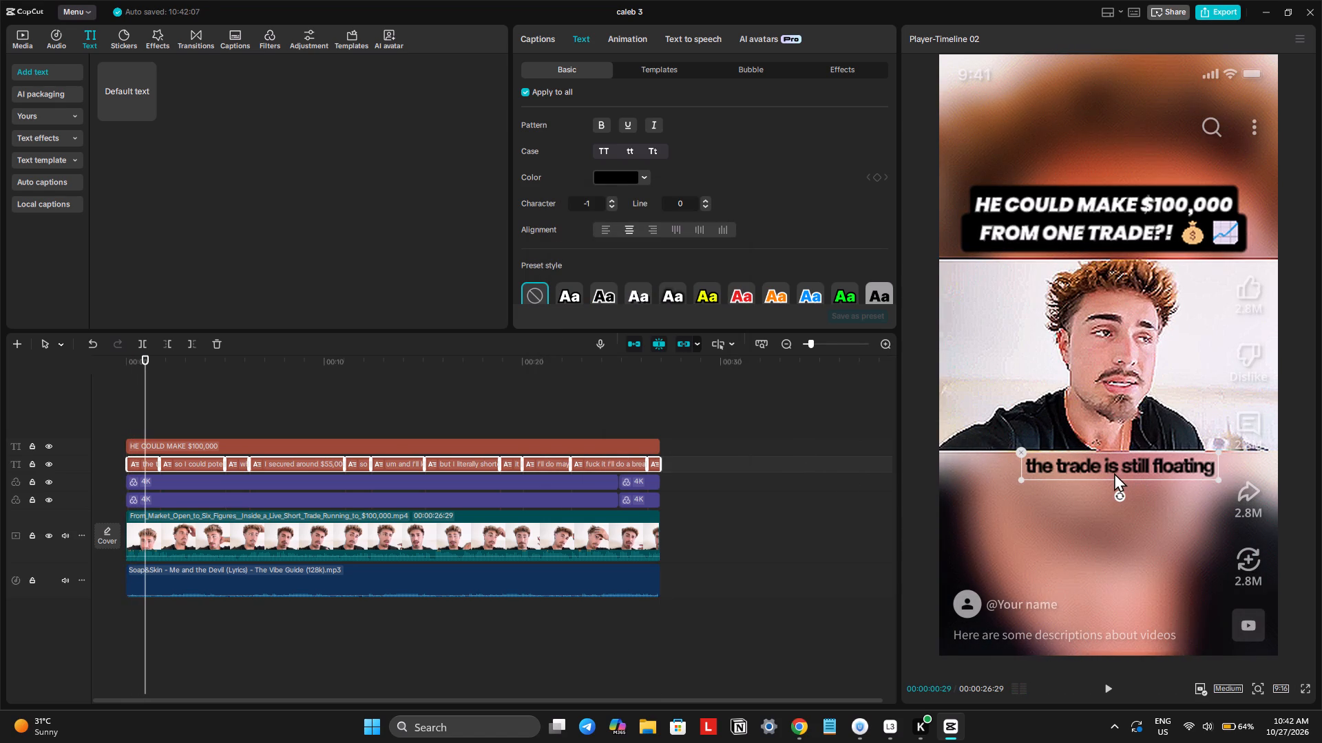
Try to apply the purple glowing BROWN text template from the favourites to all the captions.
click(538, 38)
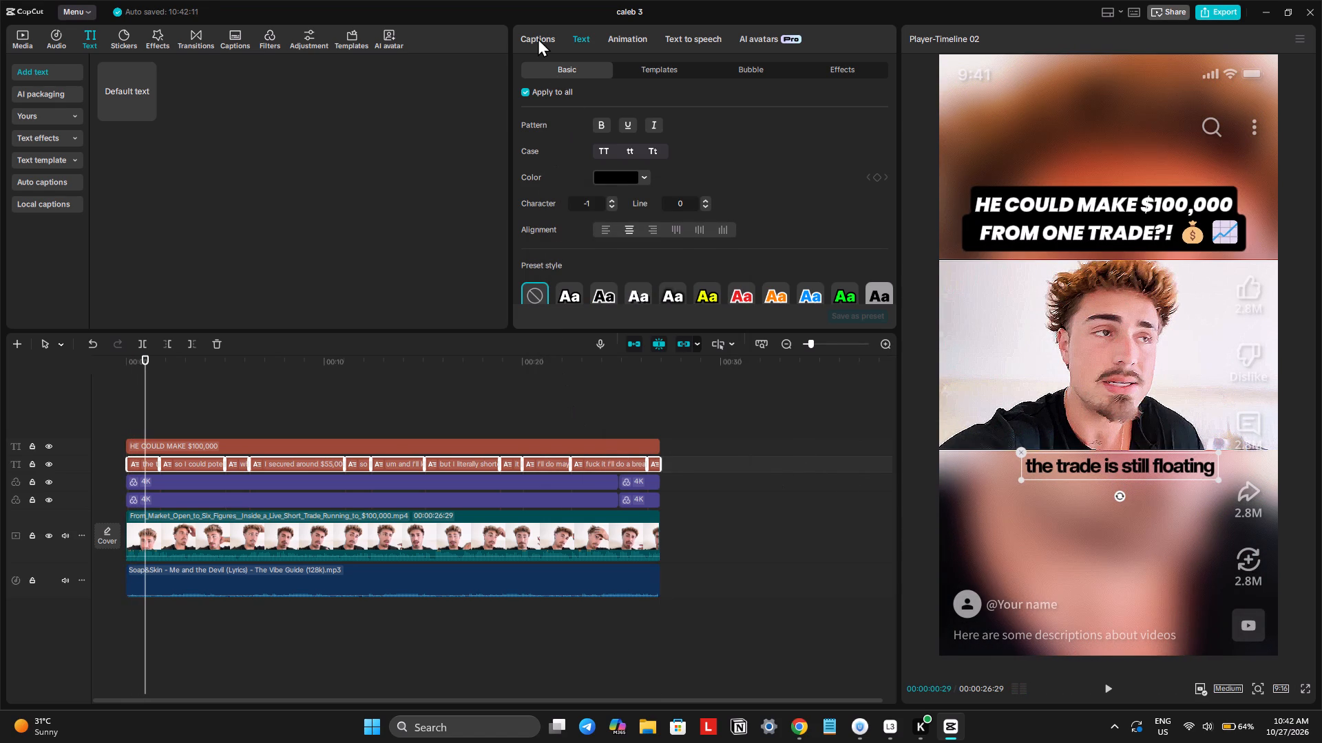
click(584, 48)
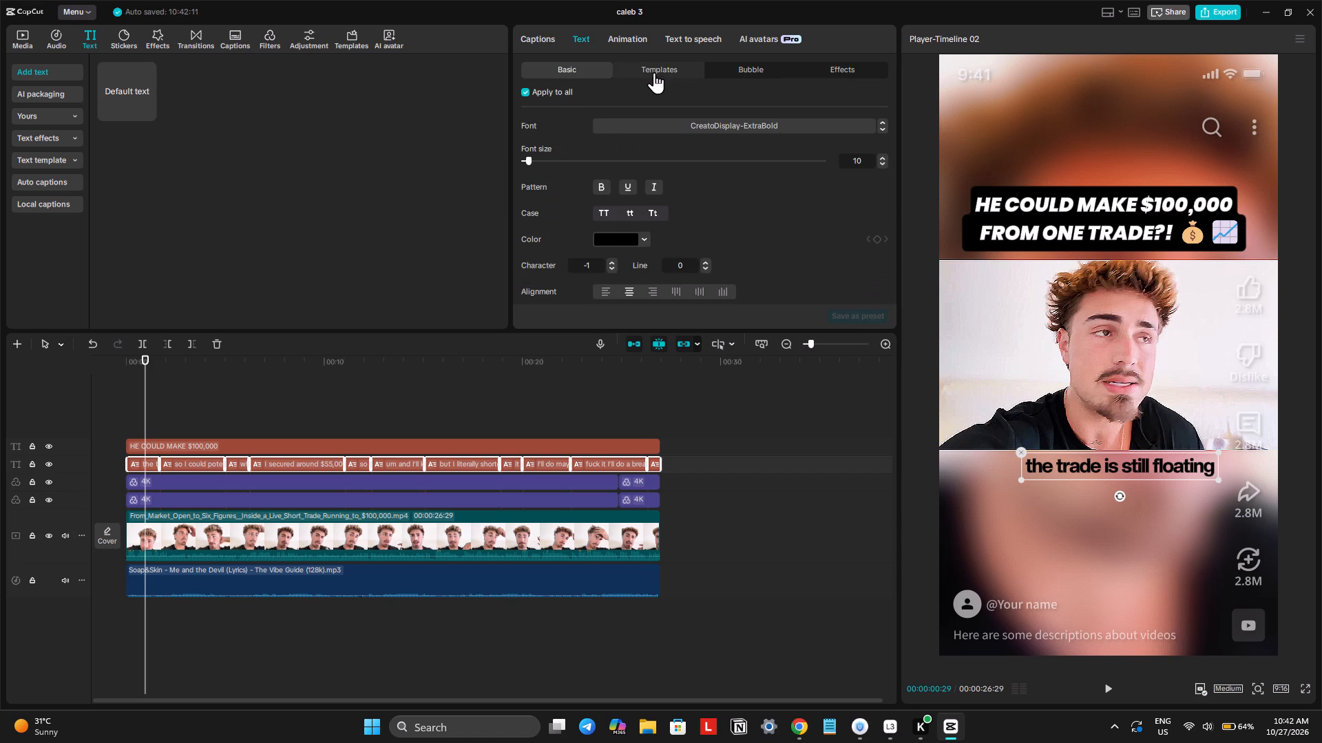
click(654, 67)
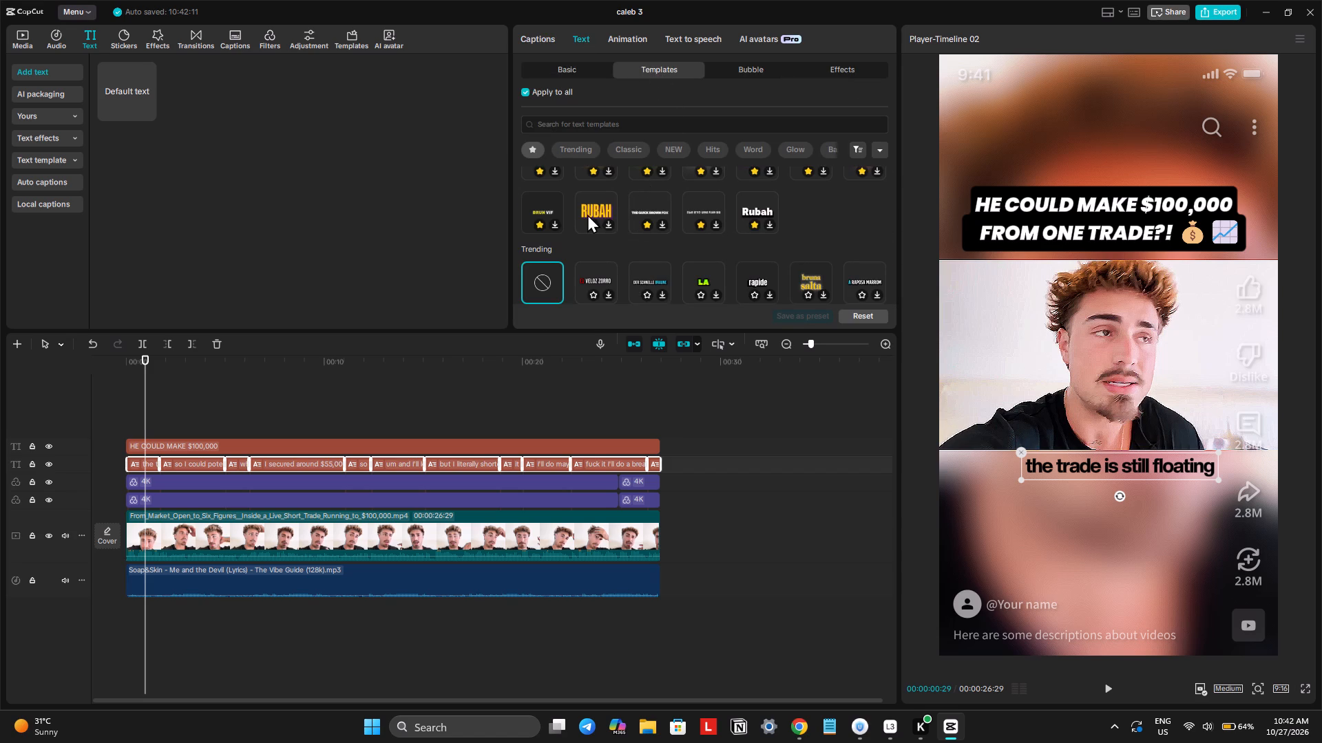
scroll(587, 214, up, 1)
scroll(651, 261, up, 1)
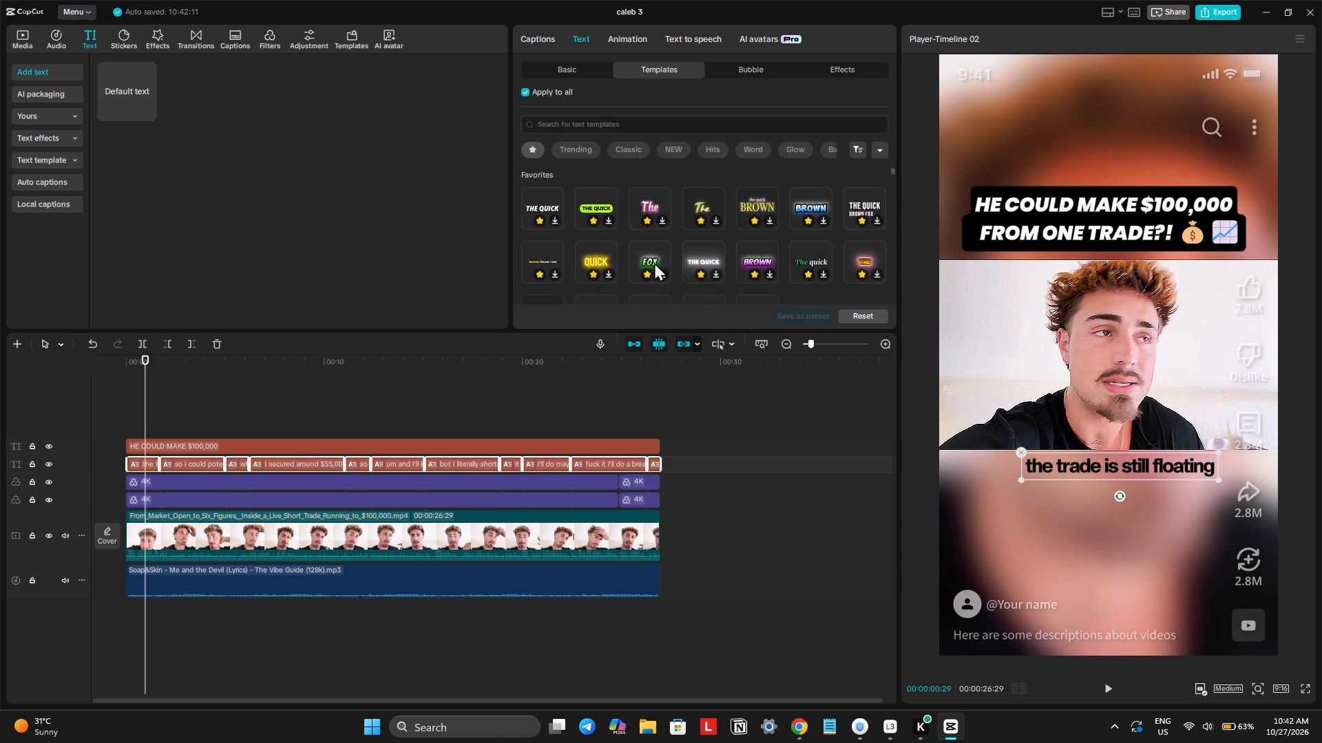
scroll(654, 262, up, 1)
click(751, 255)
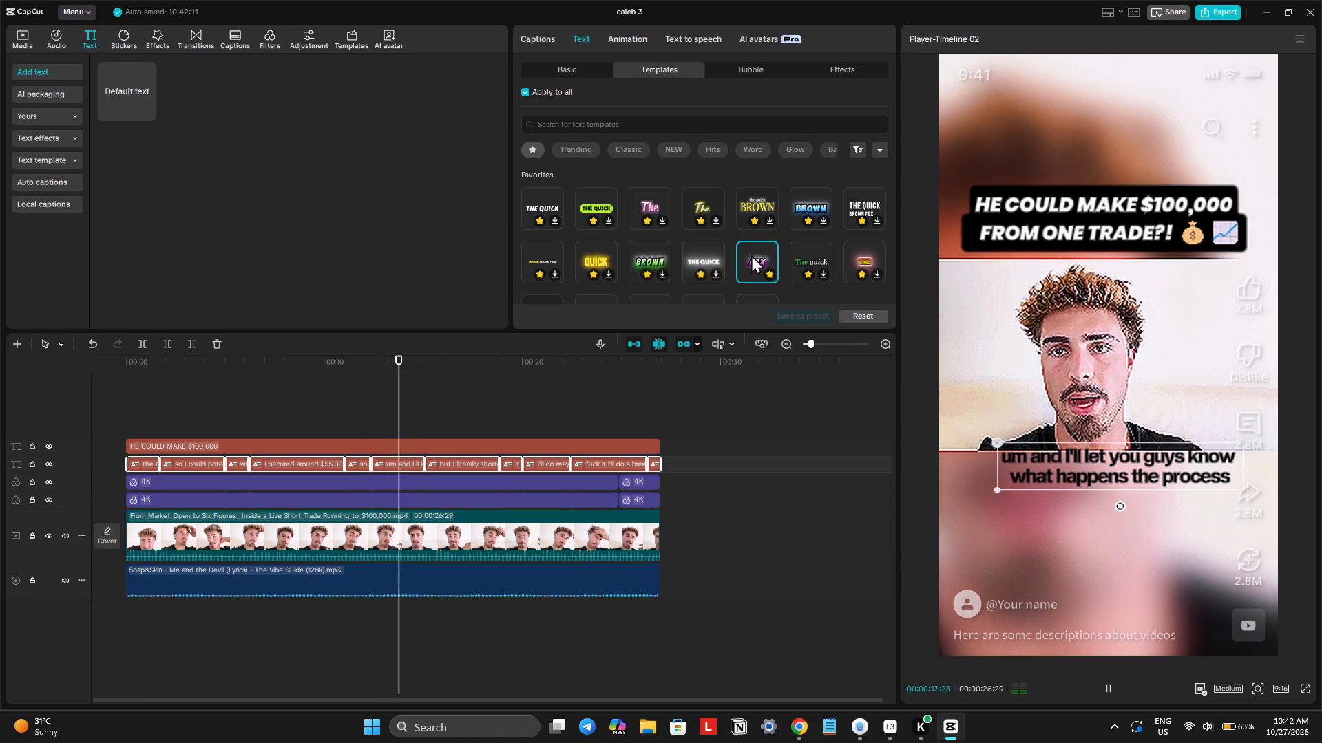
Switch to UrbanVPN, postpone its update, connect to the Australia server, and return to CapCut.
click(860, 726)
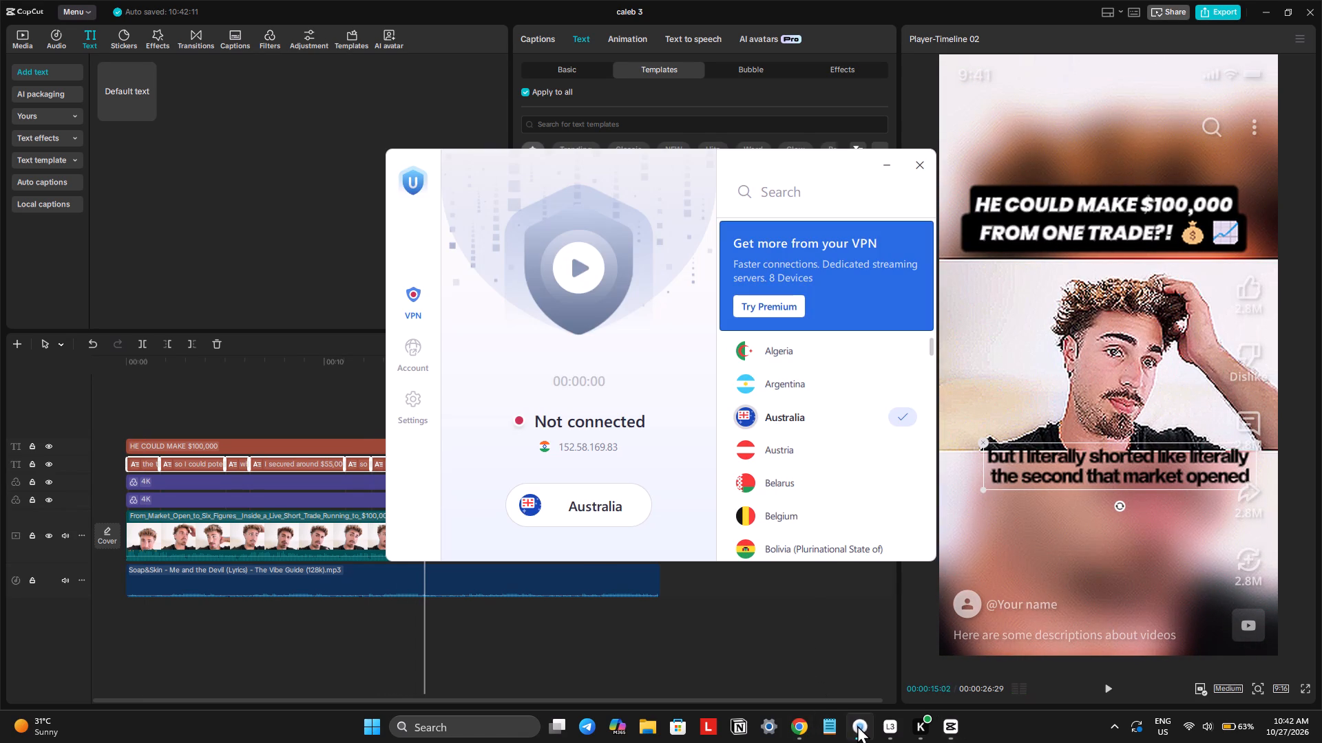
click(583, 255)
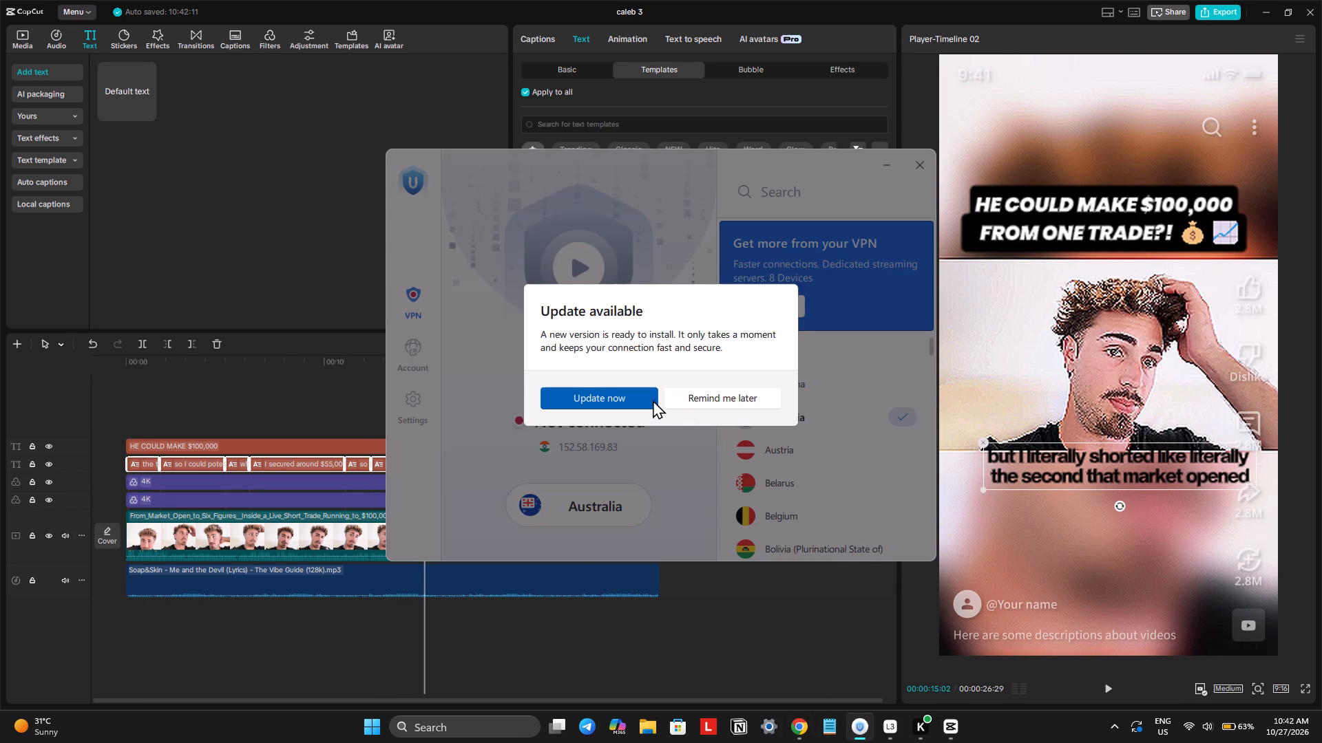
click(688, 405)
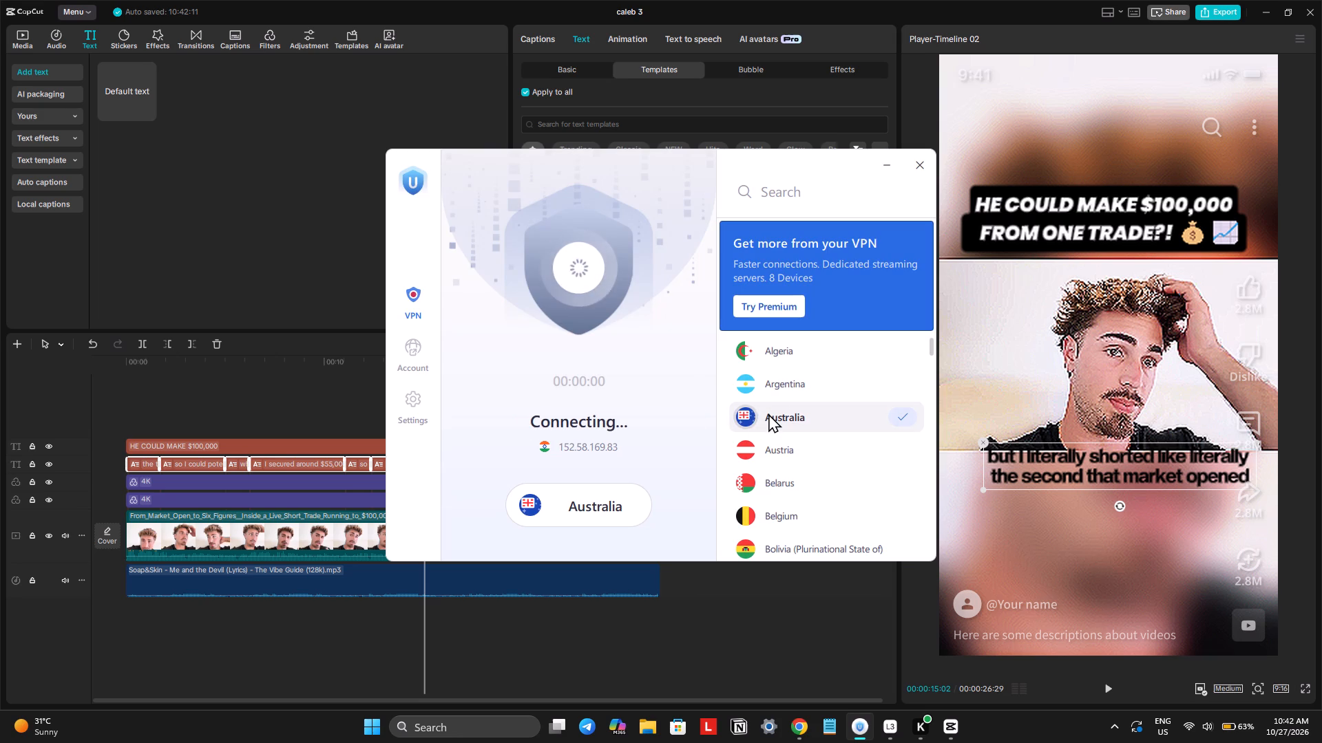
click(768, 413)
click(629, 644)
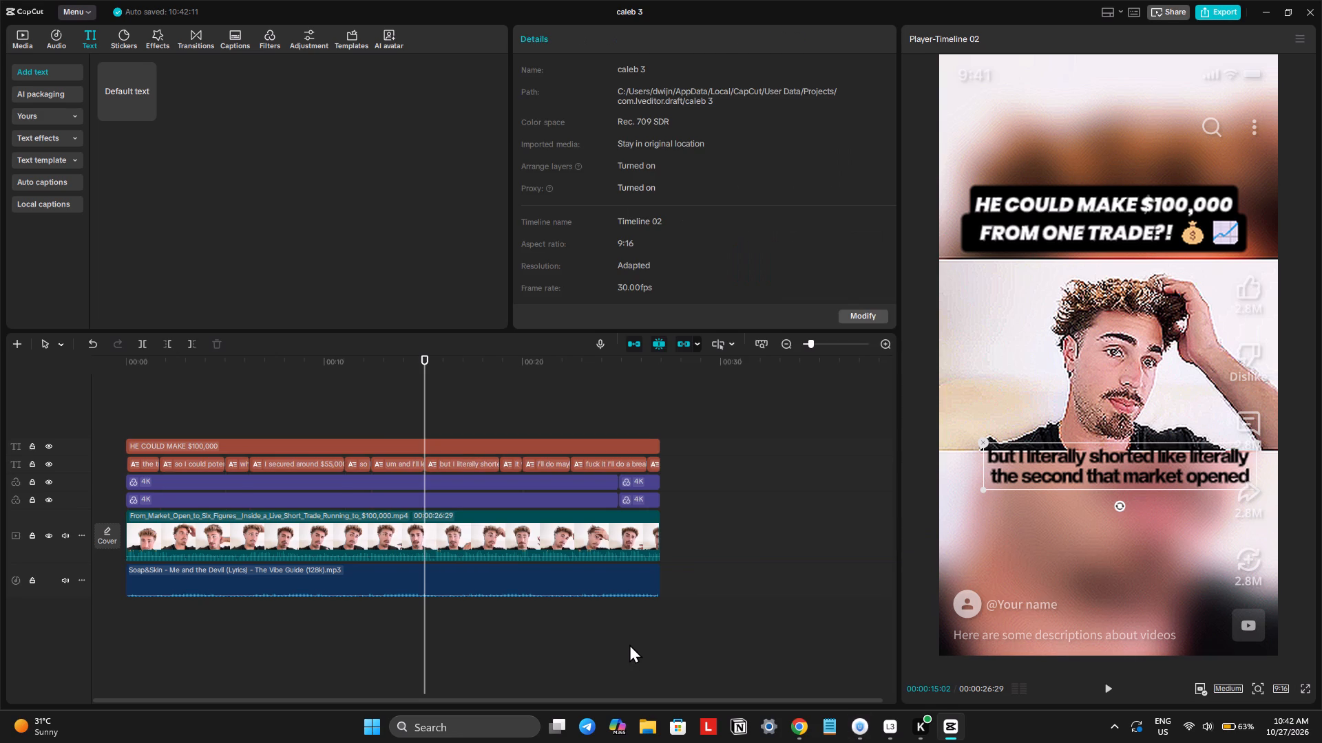
click(858, 735)
click(858, 731)
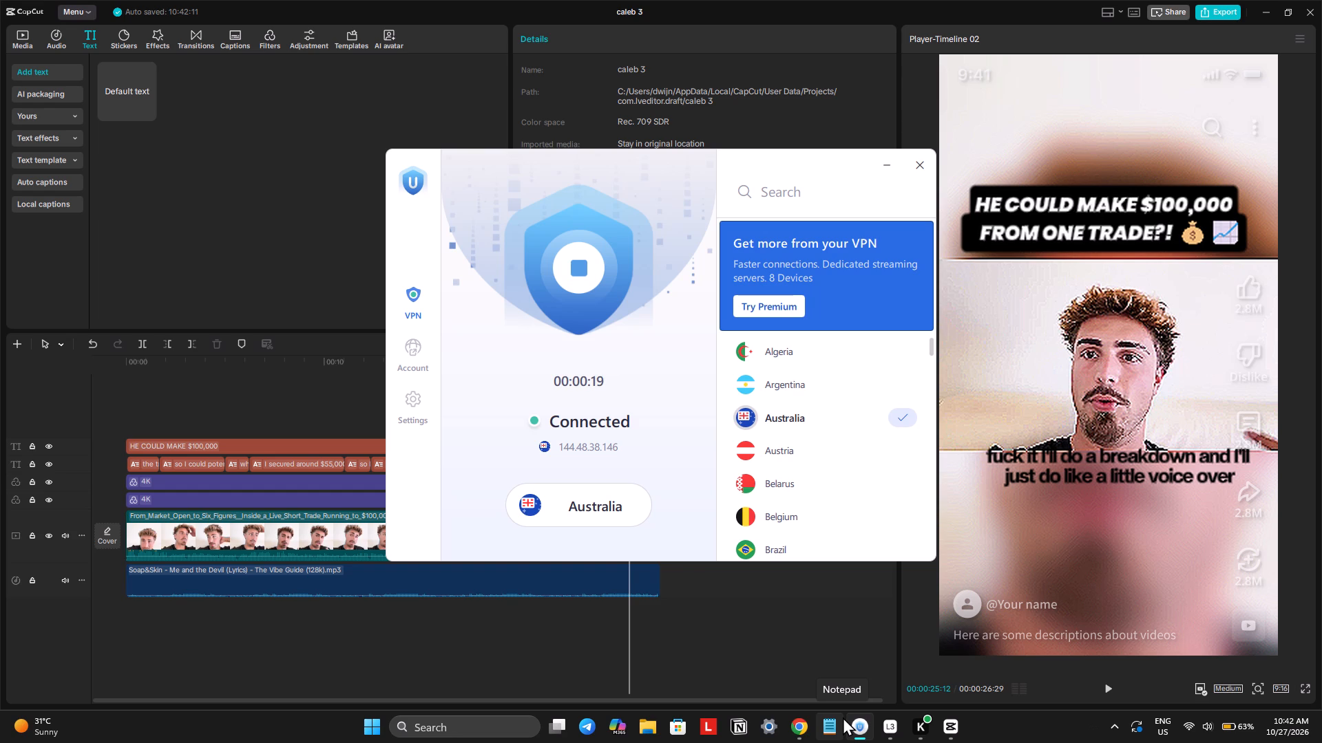
click(576, 619)
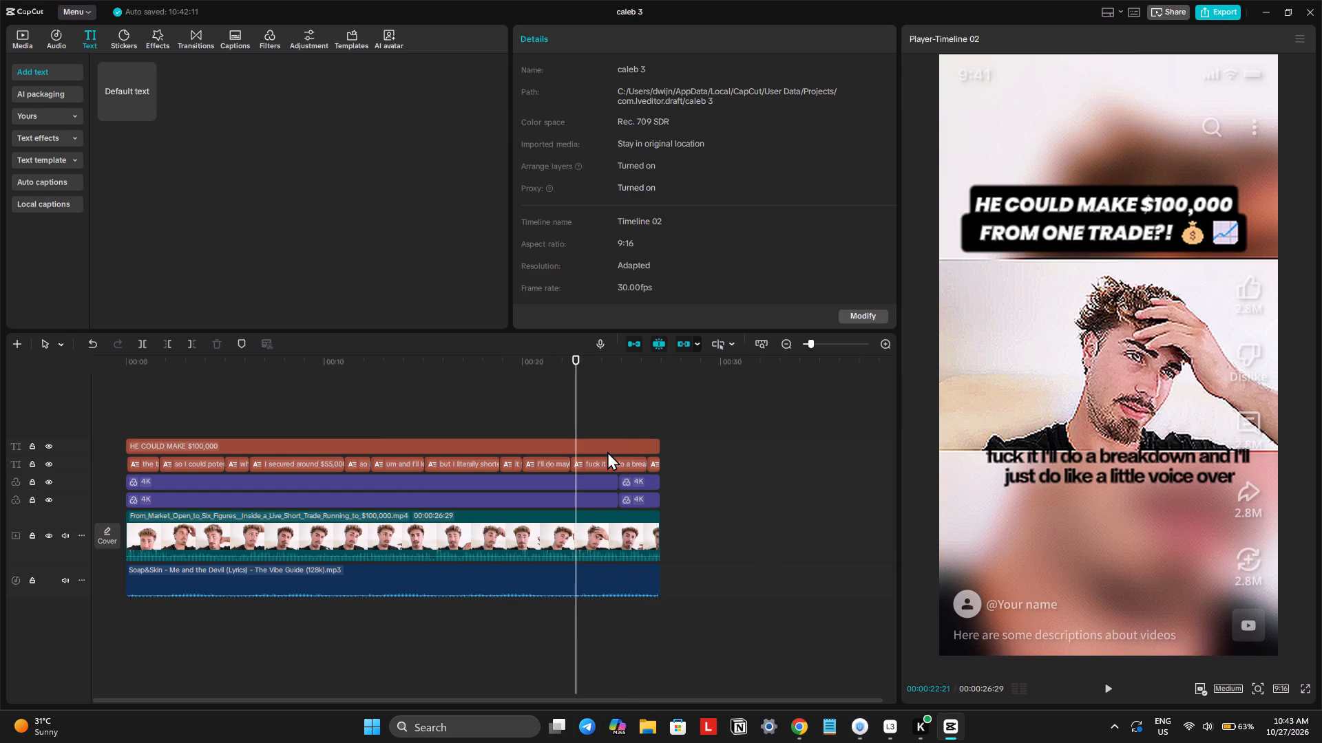
Apply the purple glowing BROWN text template from the favourites to all the captions and play the video to check them.
drag(577, 409, 586, 412)
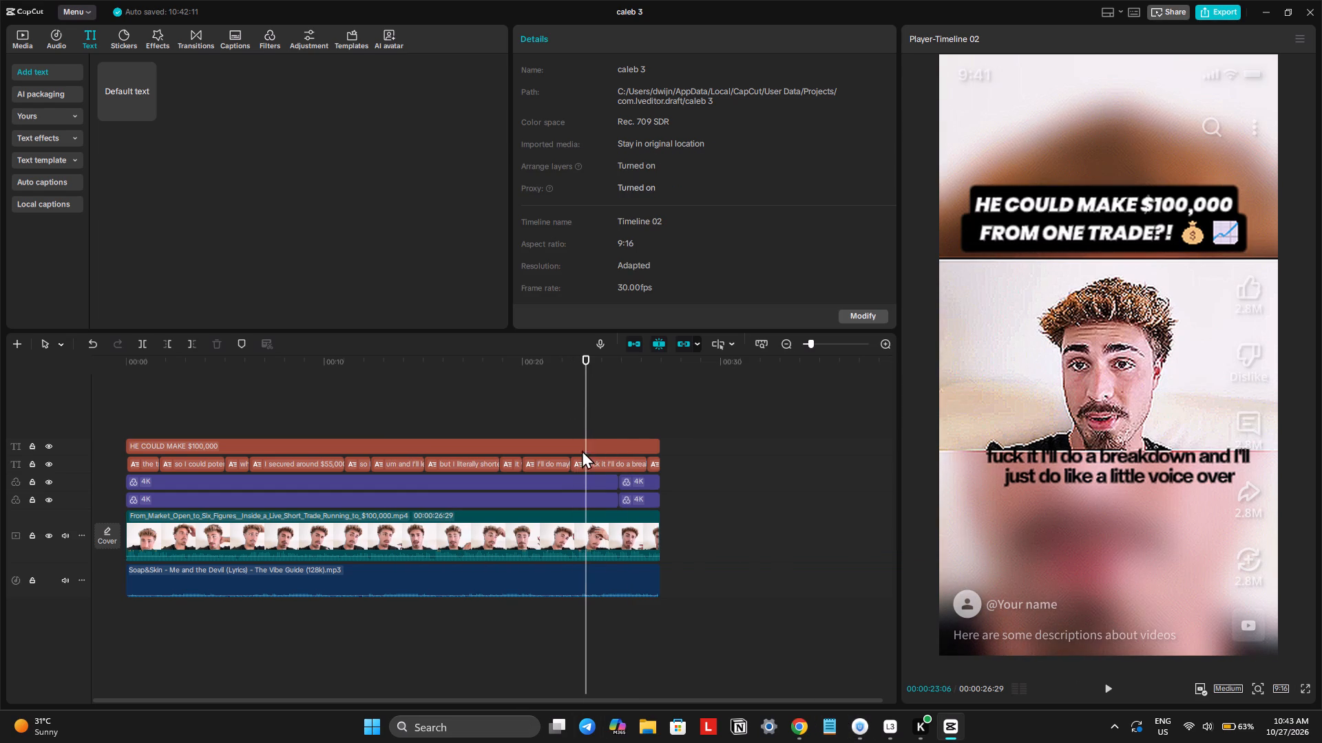
click(585, 459)
click(667, 76)
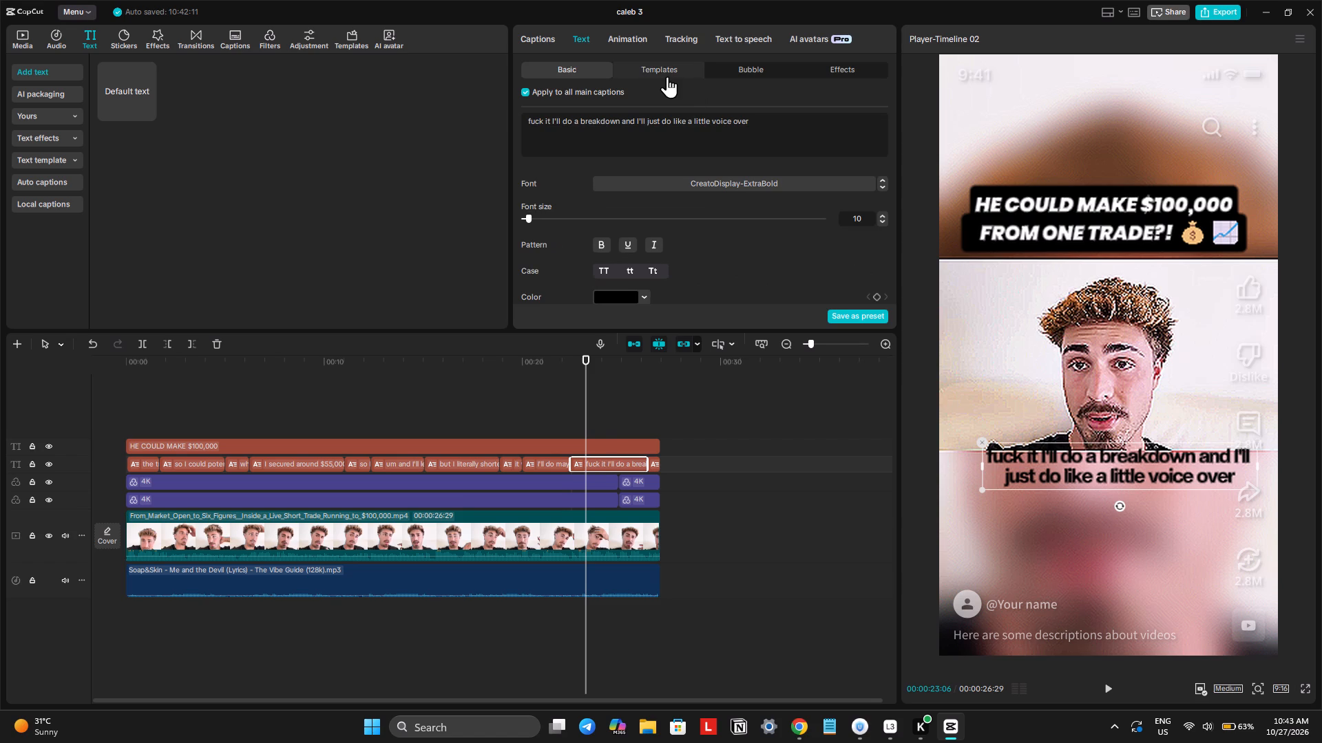
scroll(736, 204, up, 1)
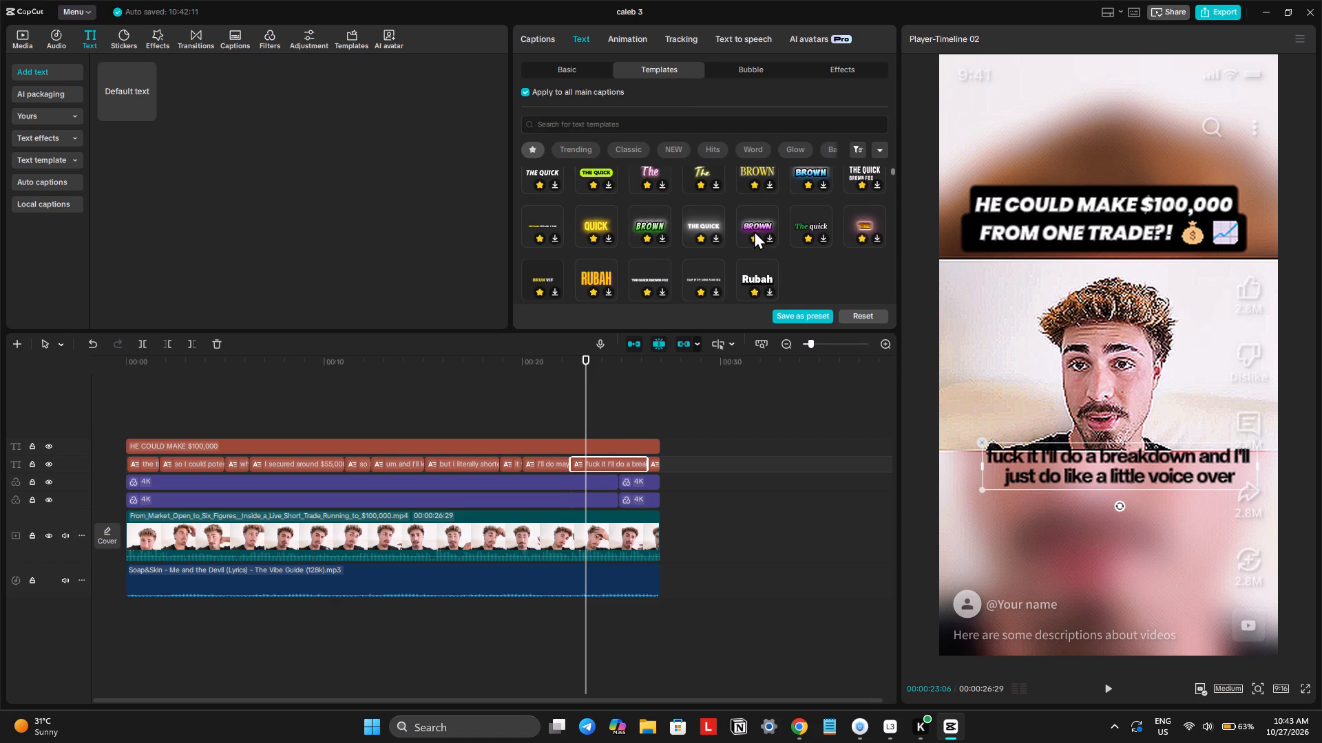
click(754, 222)
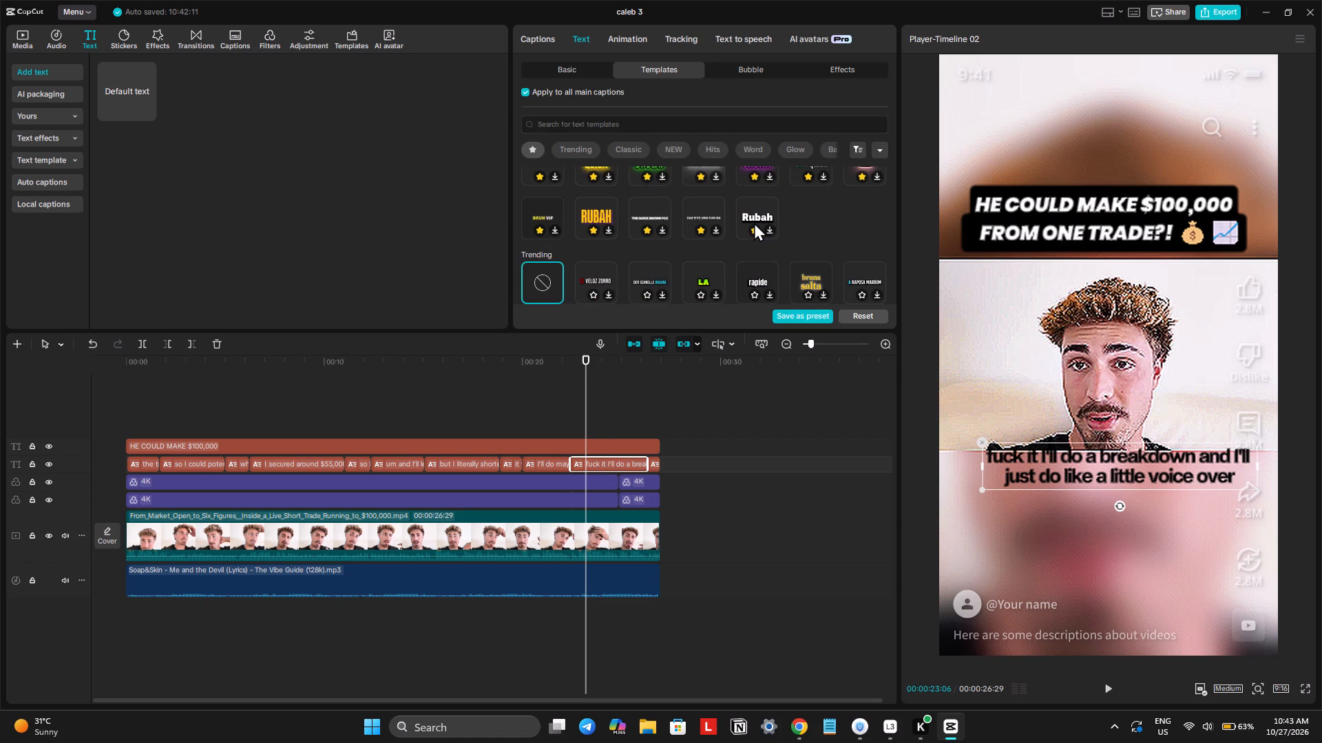
scroll(744, 217, up, 1)
click(753, 220)
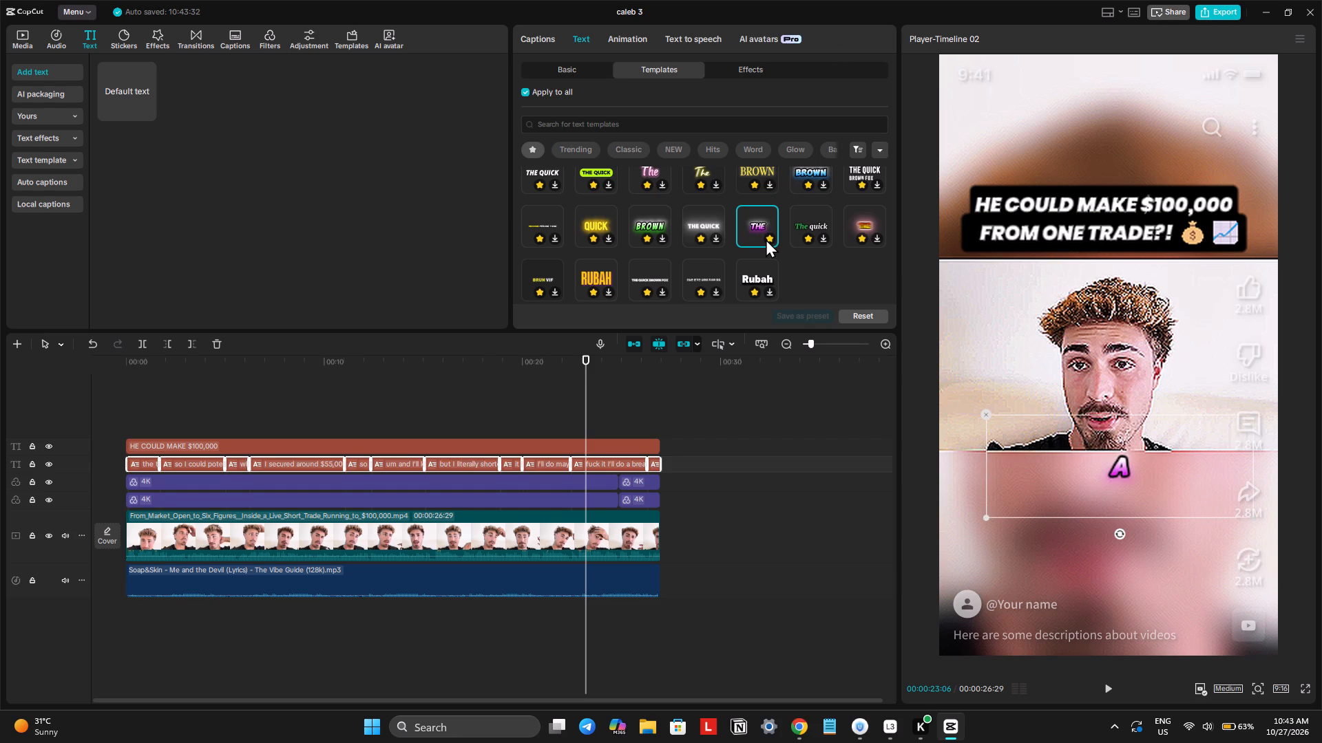
key(space)
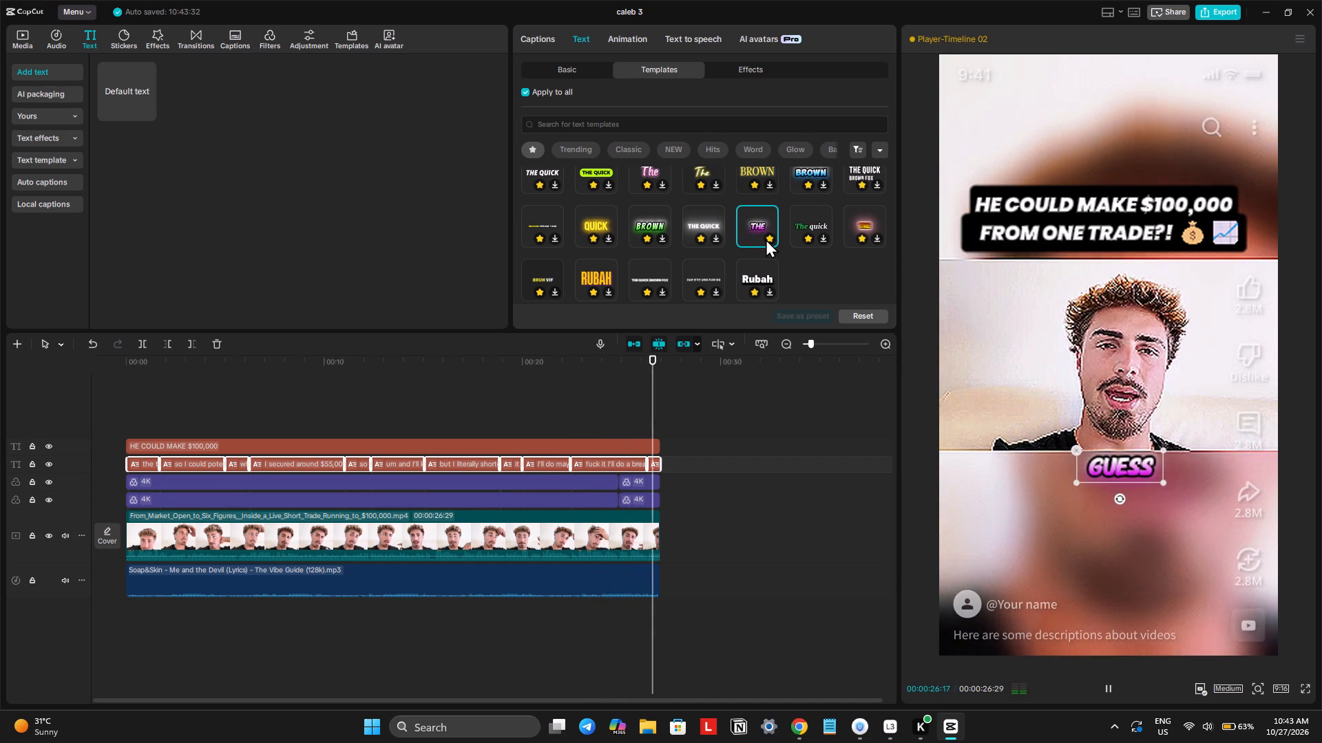
key(space)
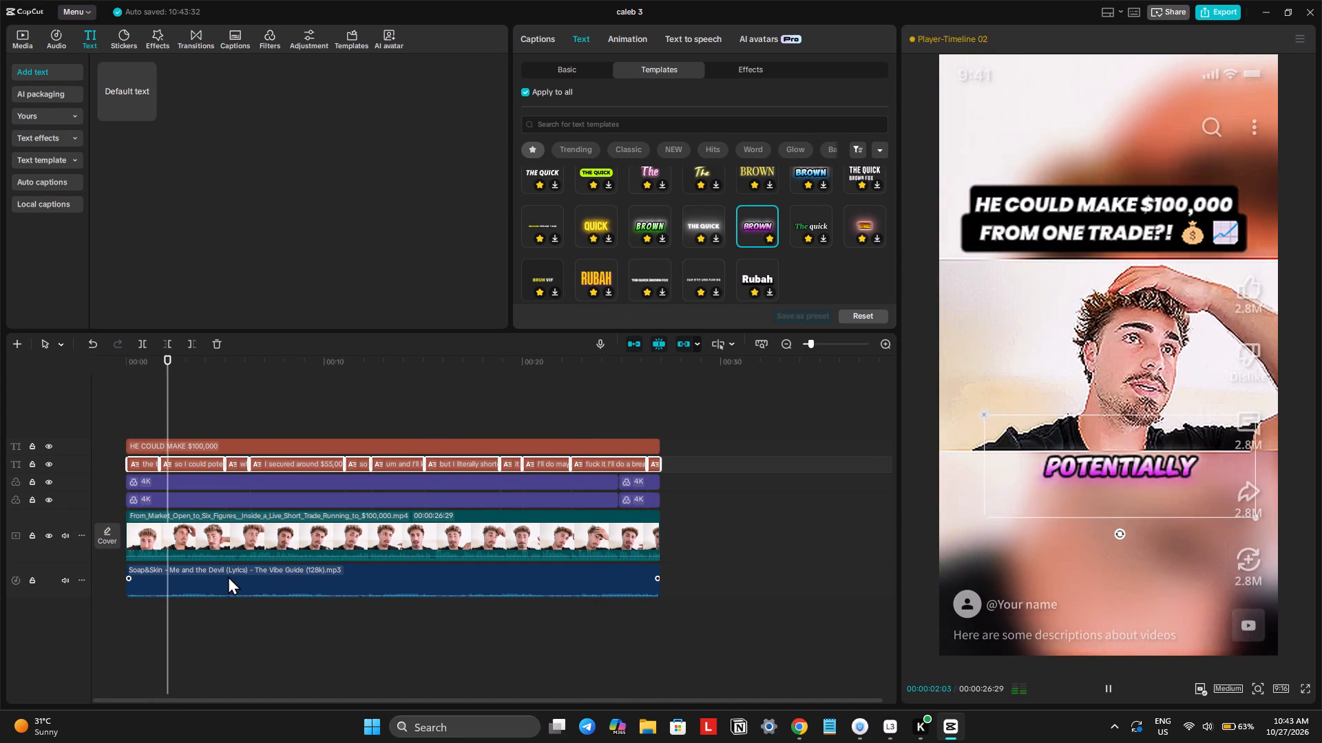
Adjust the volume of the Soap&Skin music clip to about -30 dB.
click(228, 576)
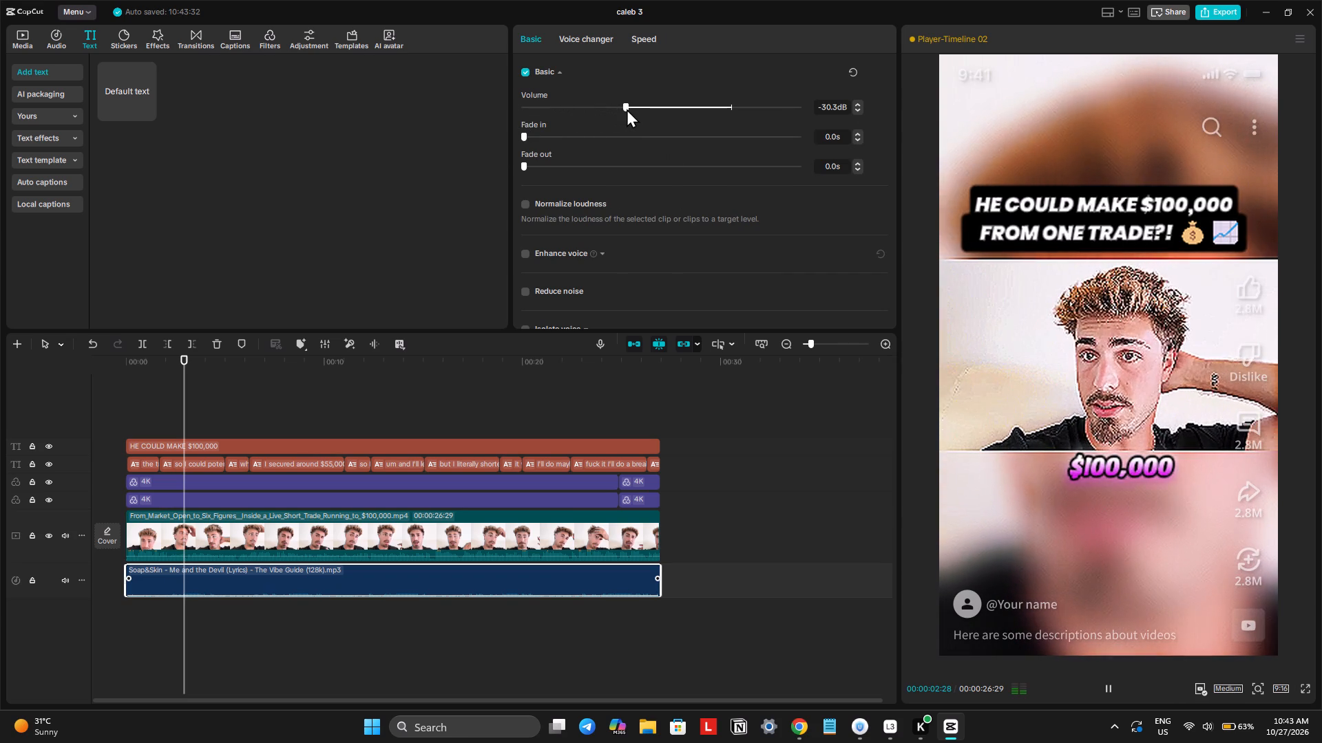
click(627, 109)
click(158, 387)
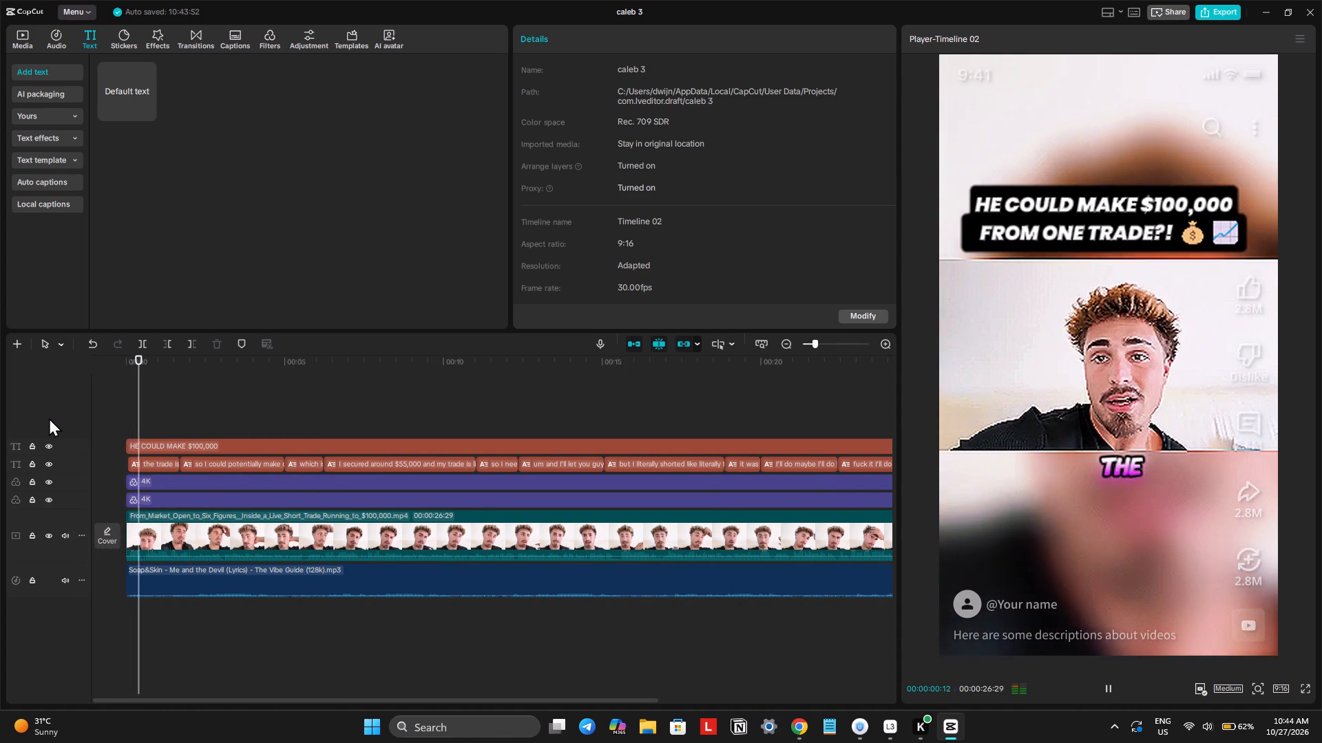
key(space)
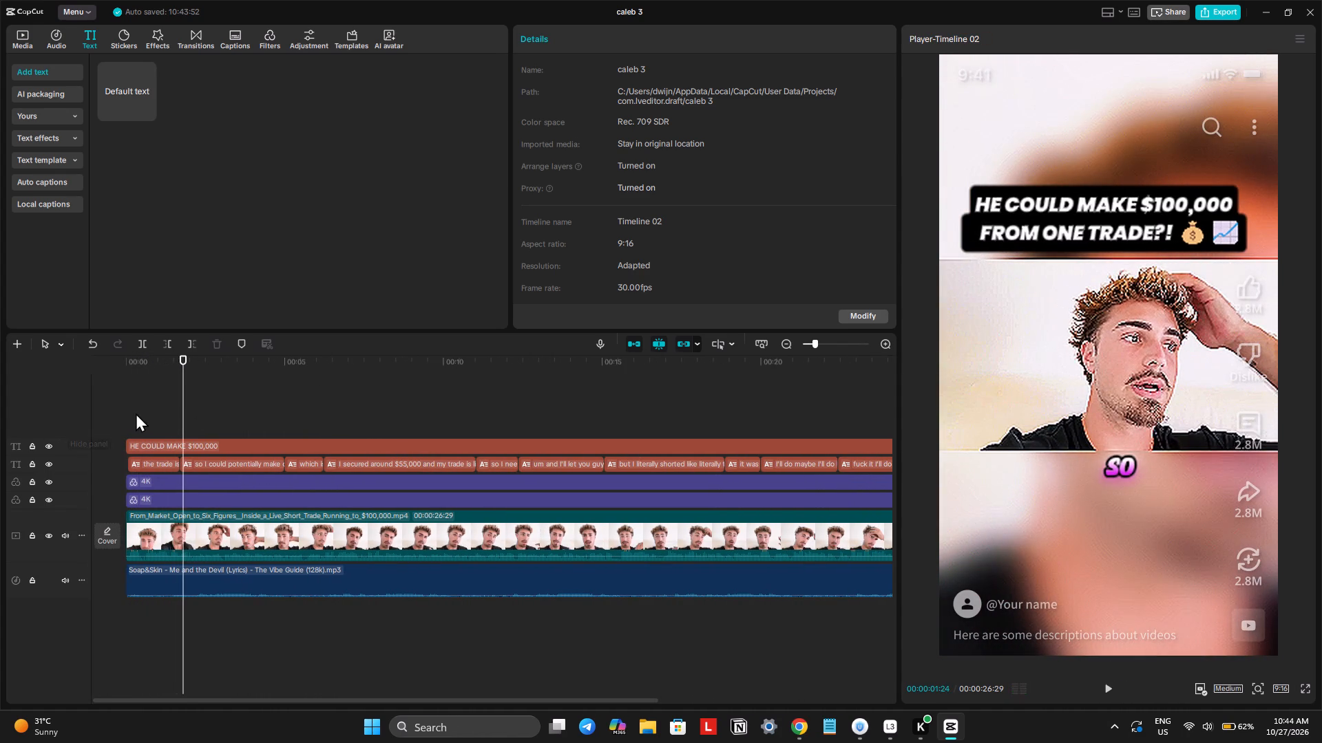
key(space)
click(169, 412)
key(space)
key(space)
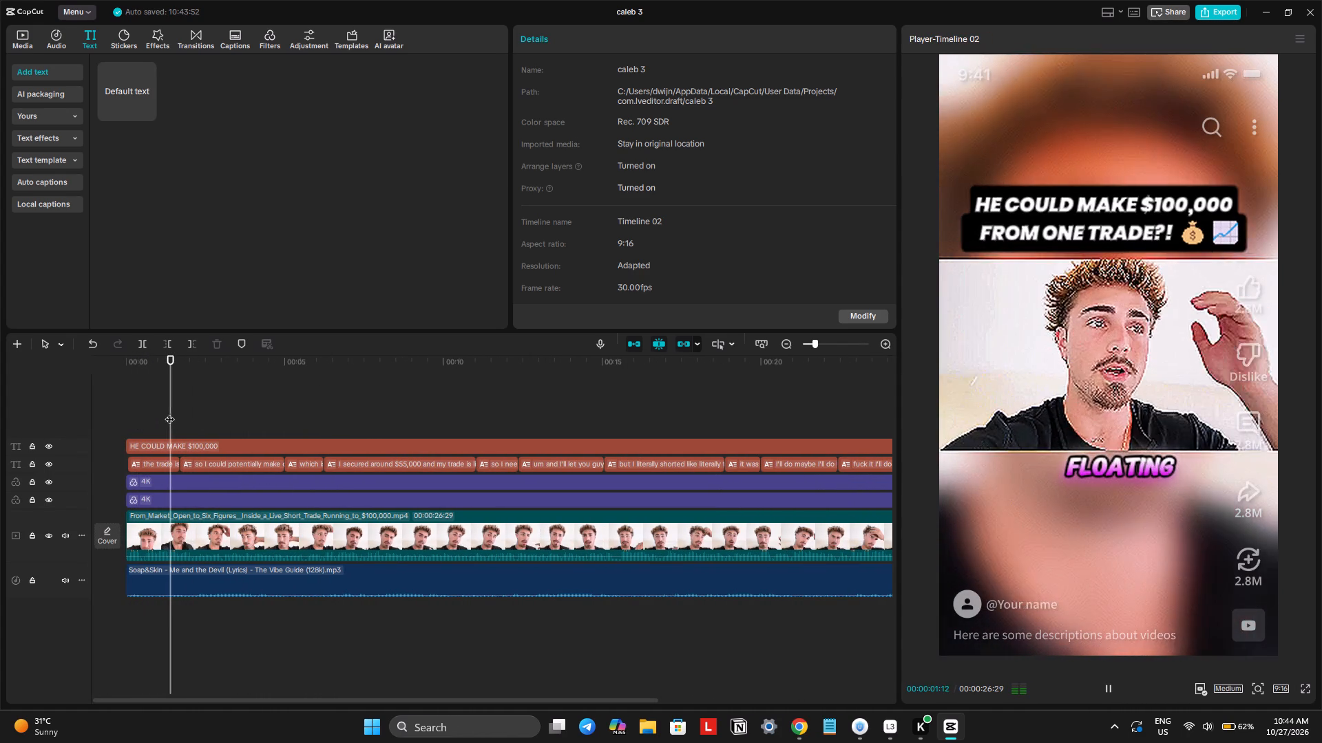
key(space)
click(176, 415)
click(176, 415)
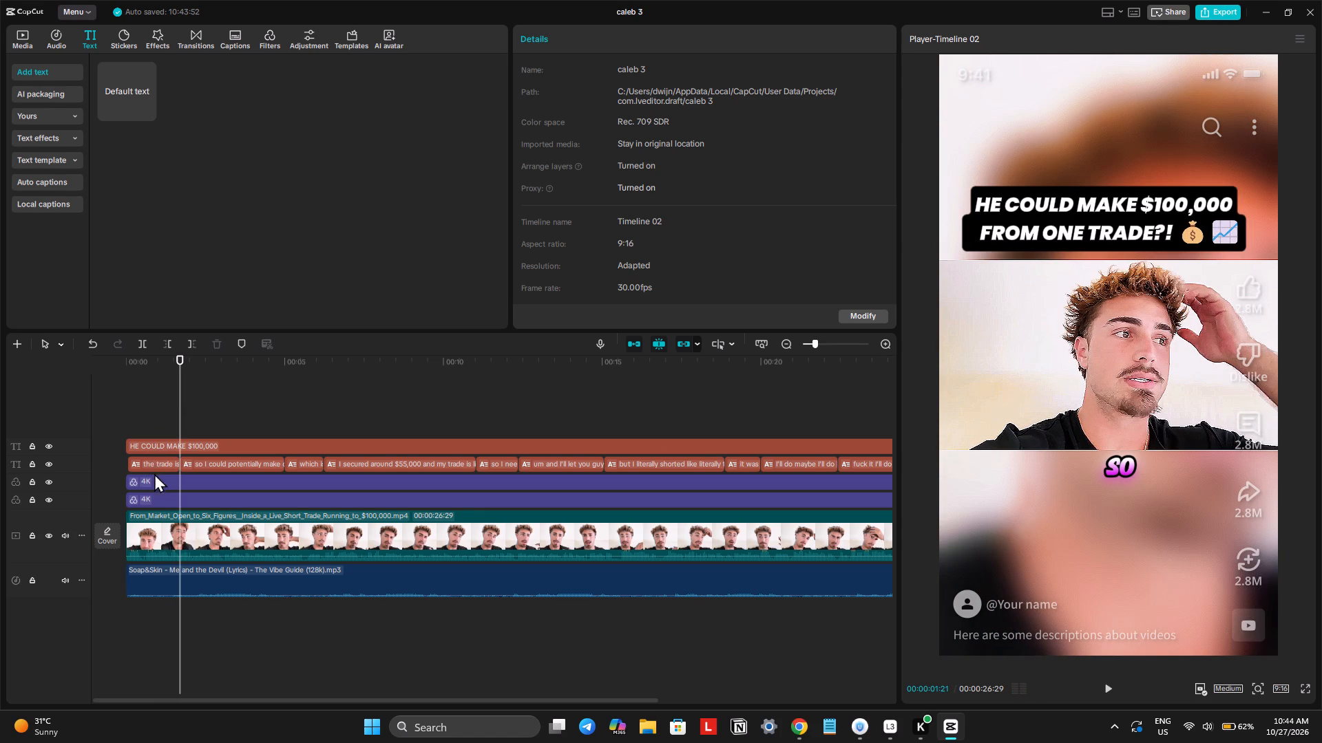
click(165, 537)
key(q)
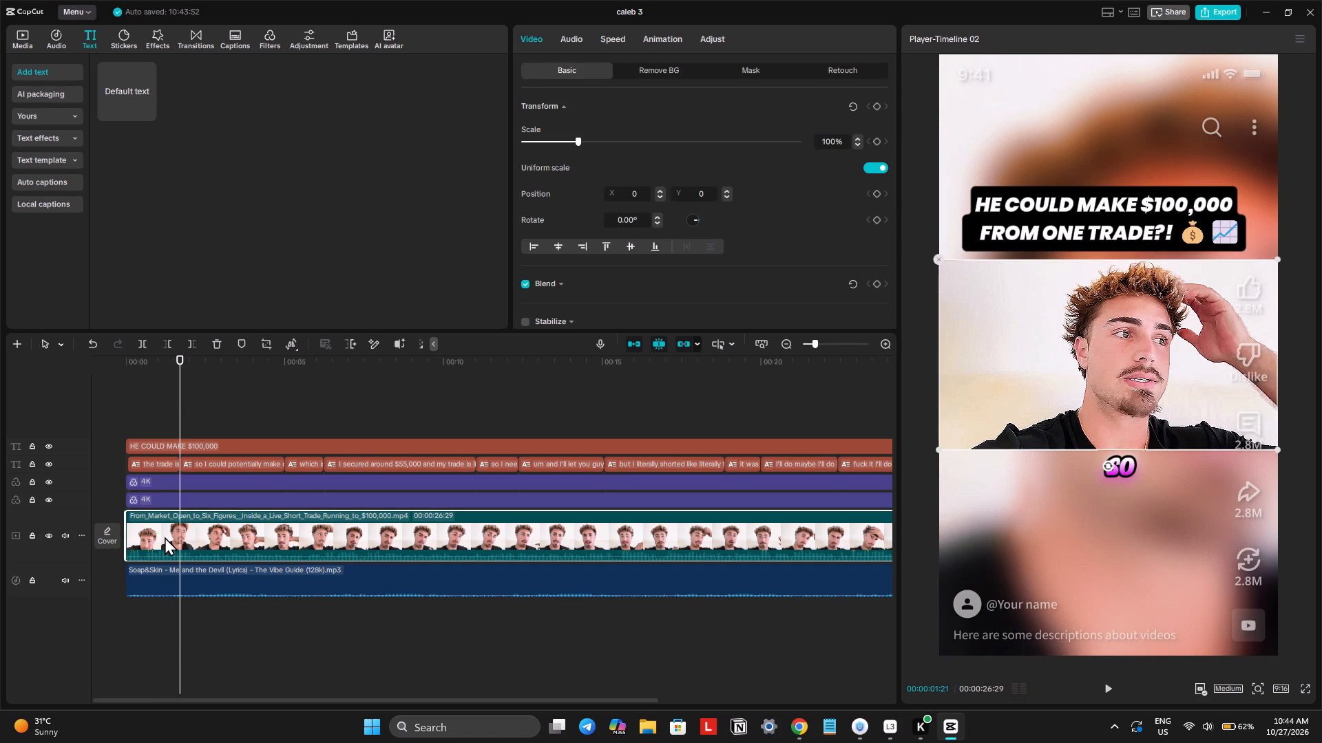
Trim all the tracks at the end of the main video, 00:00:25:08, removing the excess filters and music.
key(space)
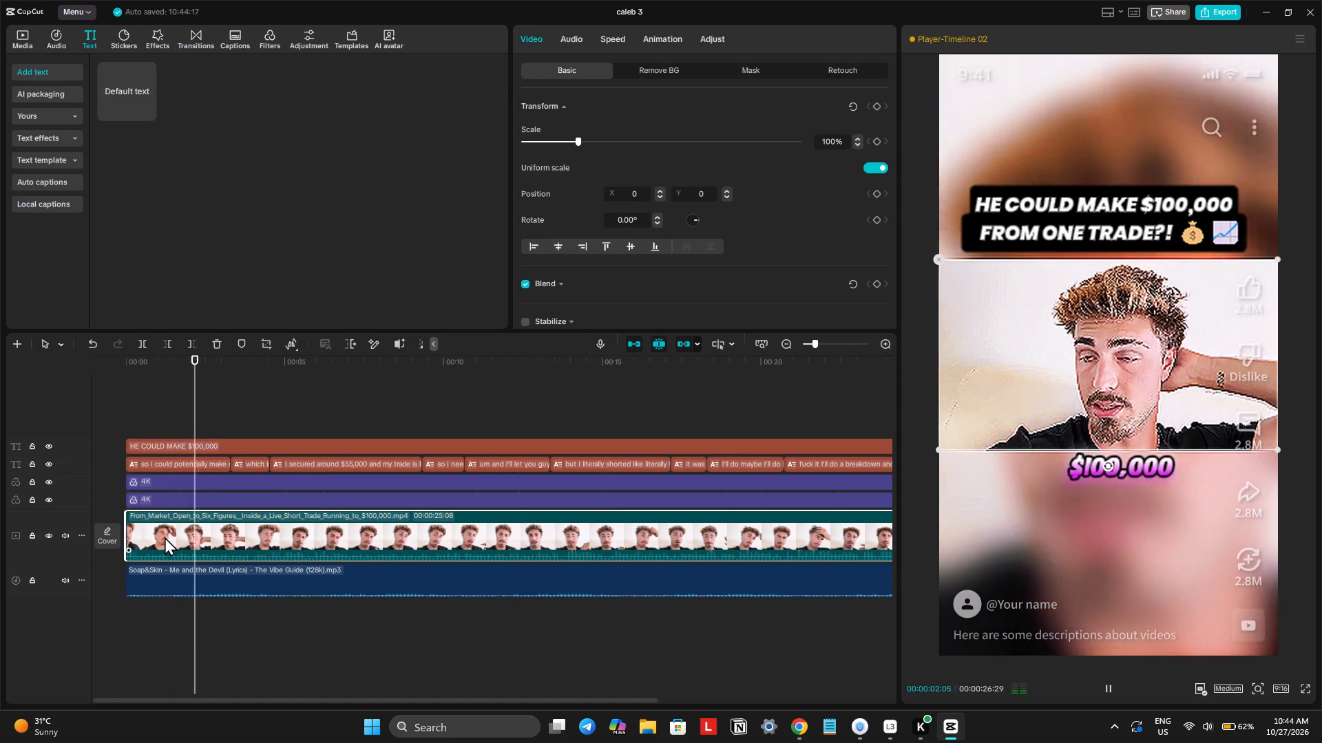
scroll(372, 552, left, 2)
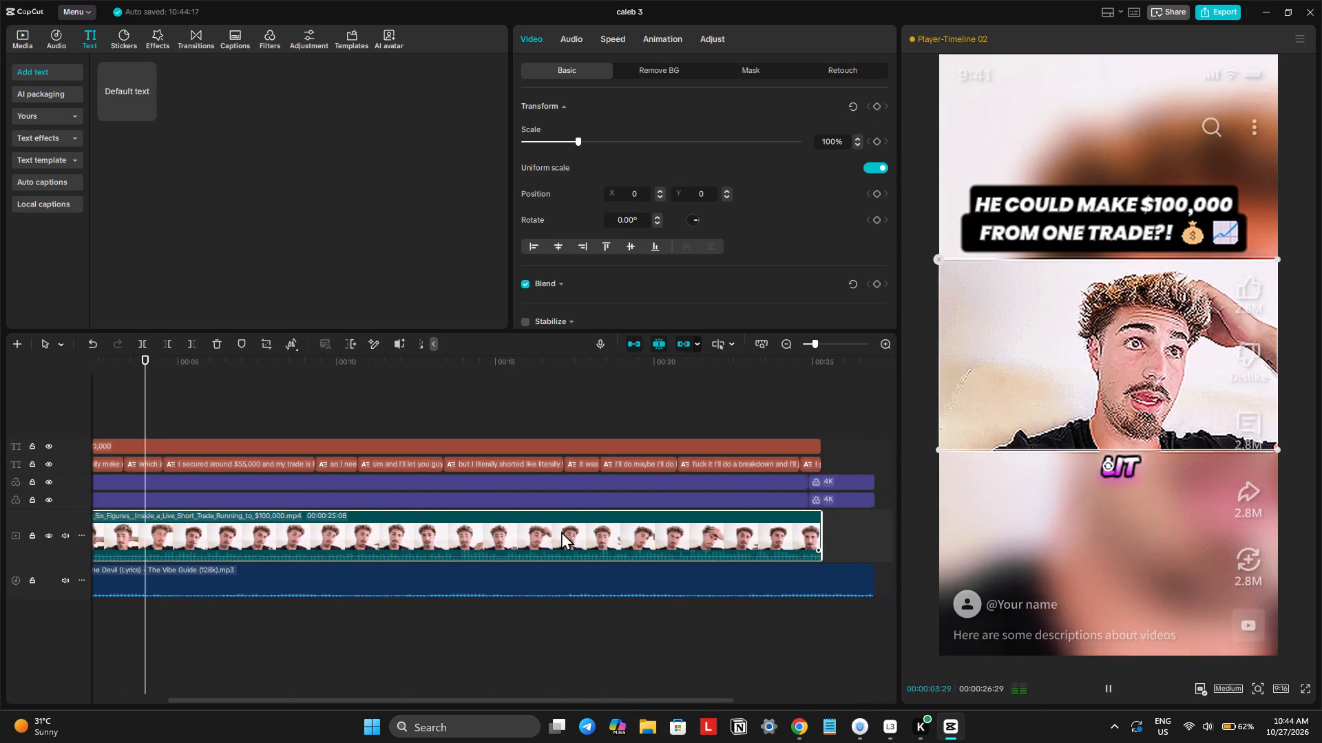
scroll(561, 531, left, 2)
click(819, 427)
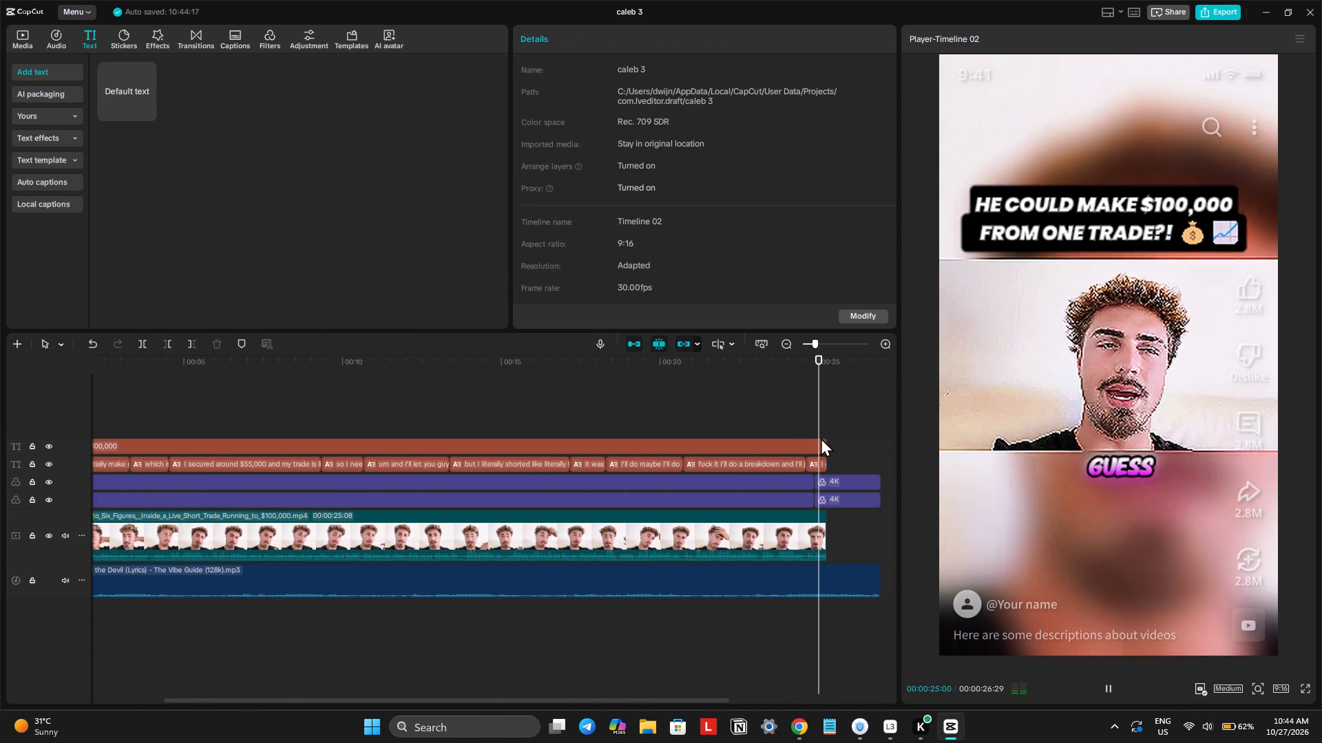
drag(820, 418, 825, 429)
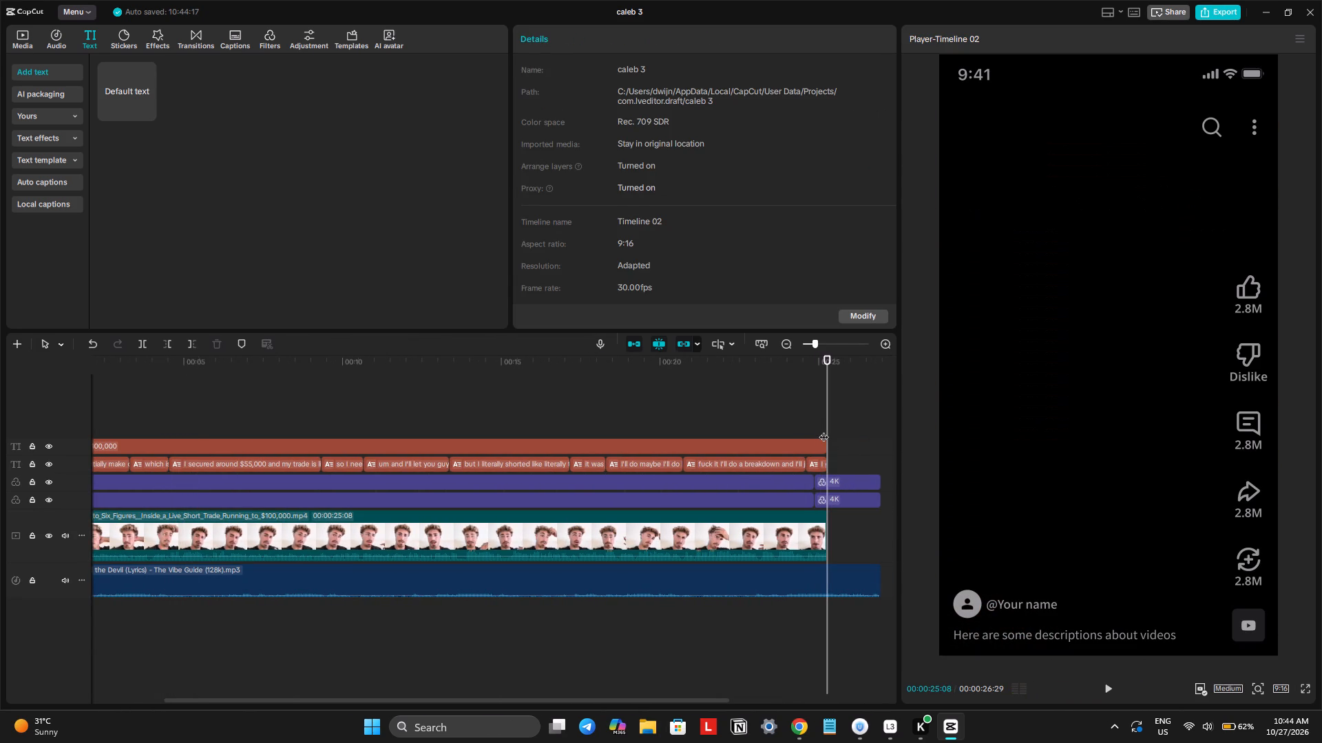
key(ctrl+a)
key(w)
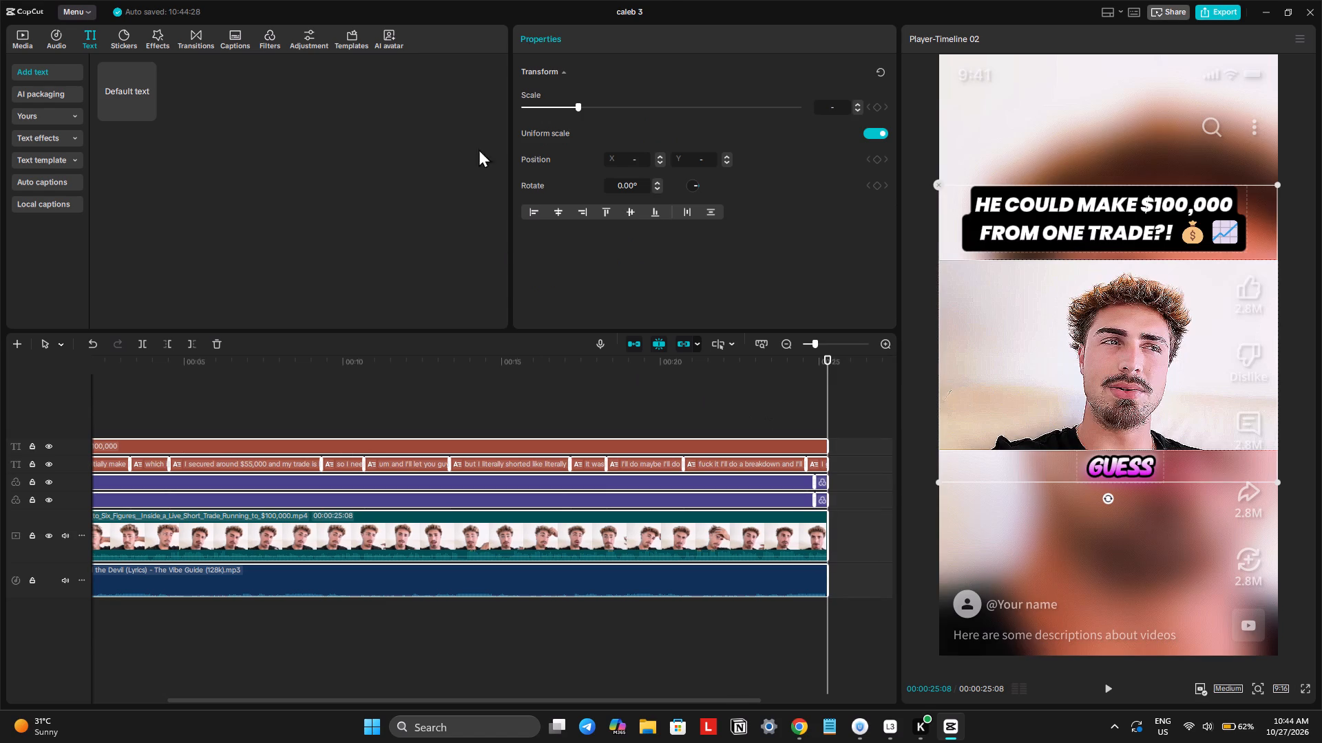
Rename the project as "tjr 1".
click(631, 6)
click(629, 13)
text(tjr 1)
key(Return)
Export the video as "tjr 1" in 1080P, H.264 mp4 at 30fps with the recommended bit rate.
click(1206, 9)
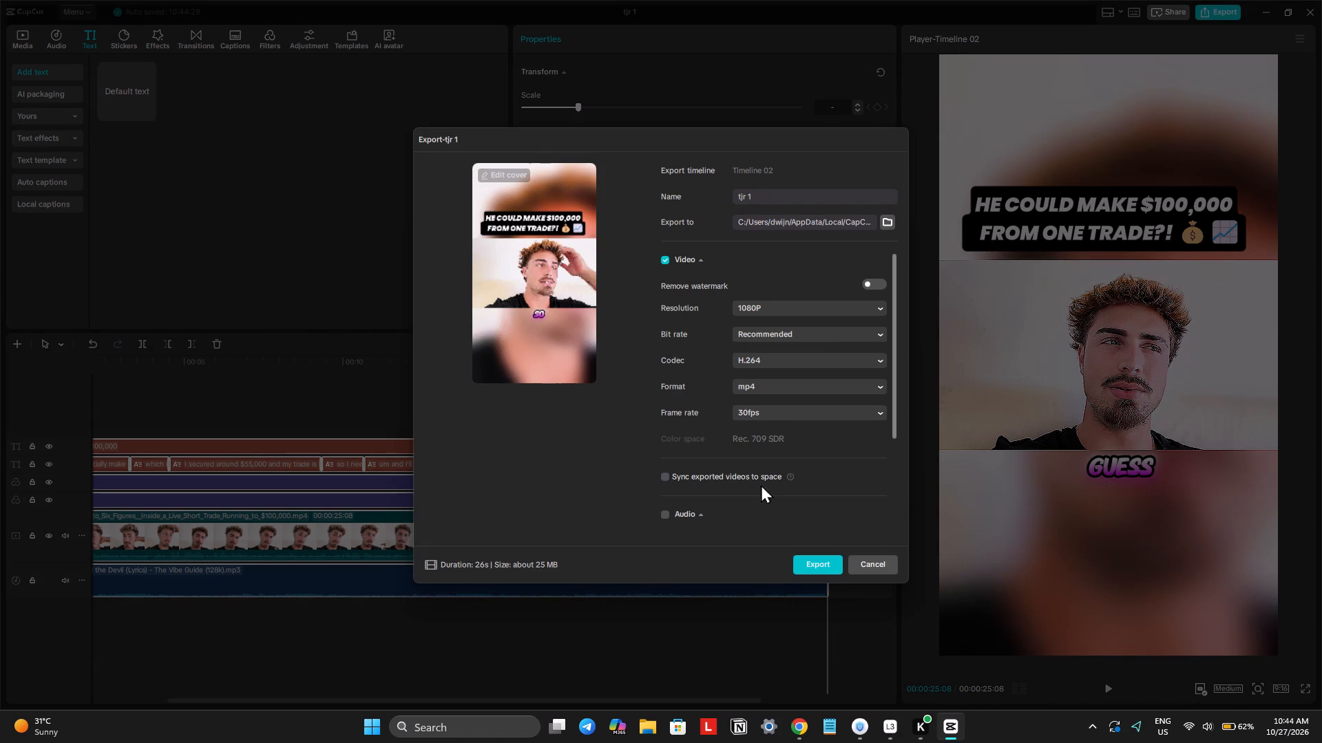
click(802, 567)
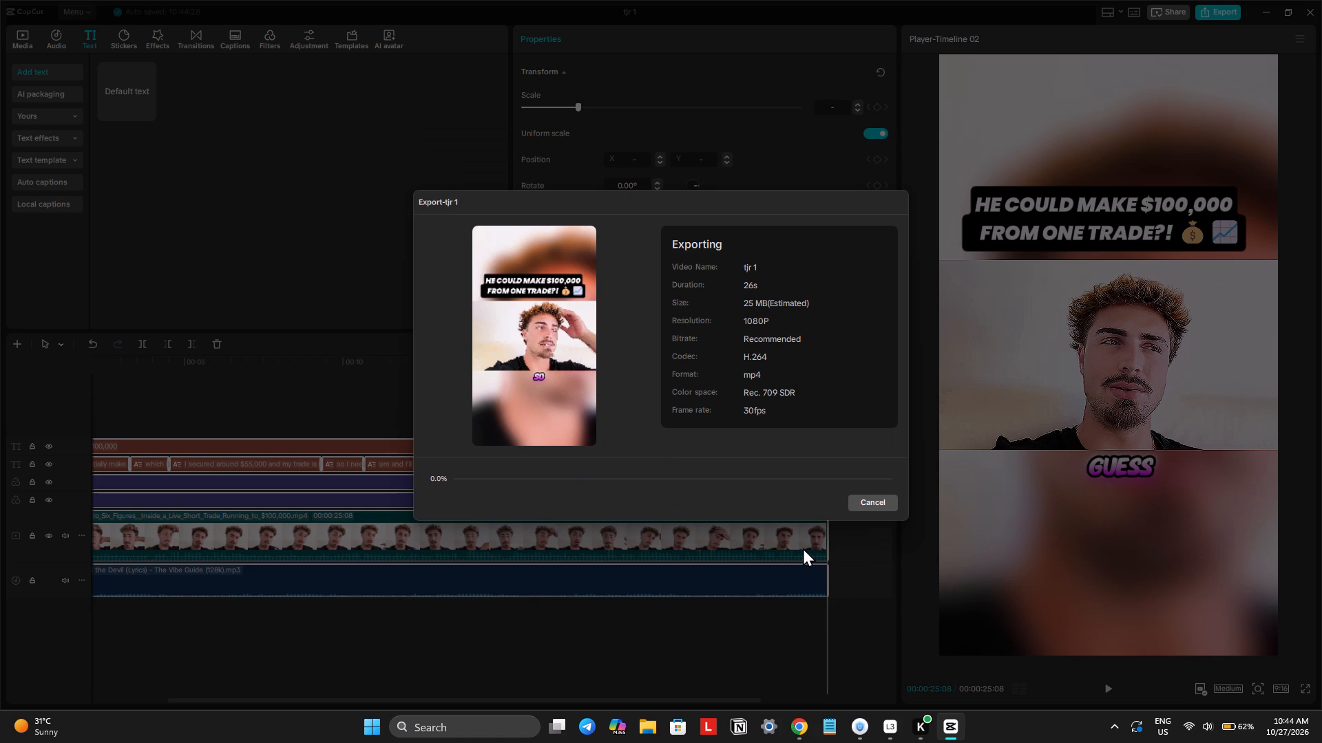
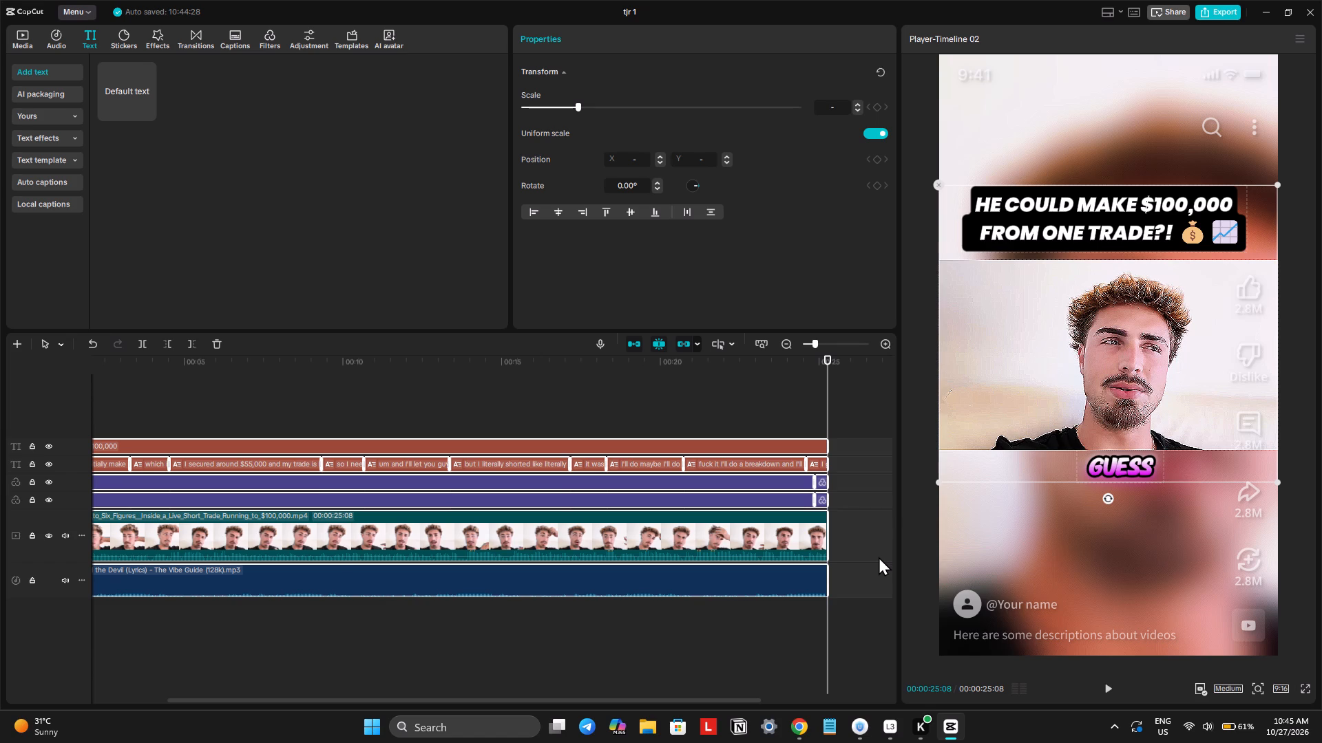
Delete the finished "From_Market_Open_to_Six_Figures" video from the media library together with its use on the timeline.
ctrl+scroll(879, 557, down, 19)
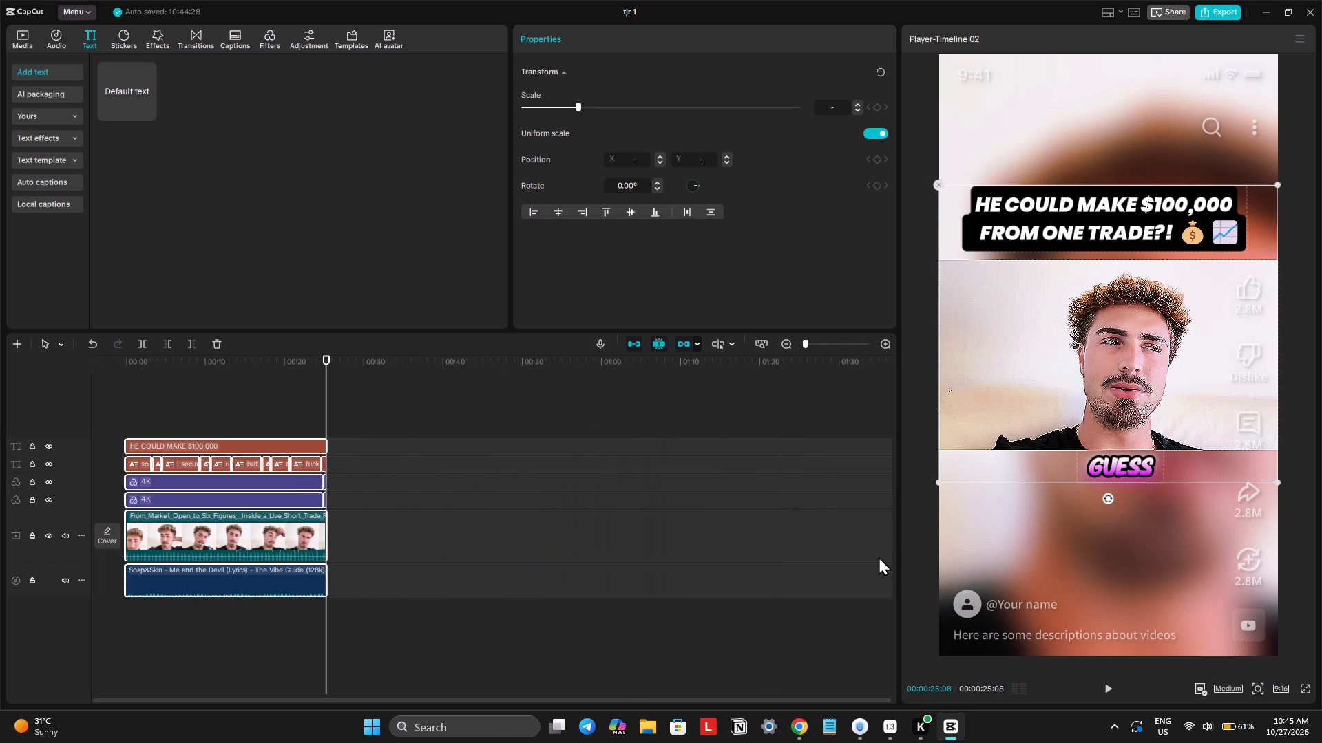
ctrl+scroll(879, 557, down, 9)
scroll(879, 557, up, 2)
click(26, 43)
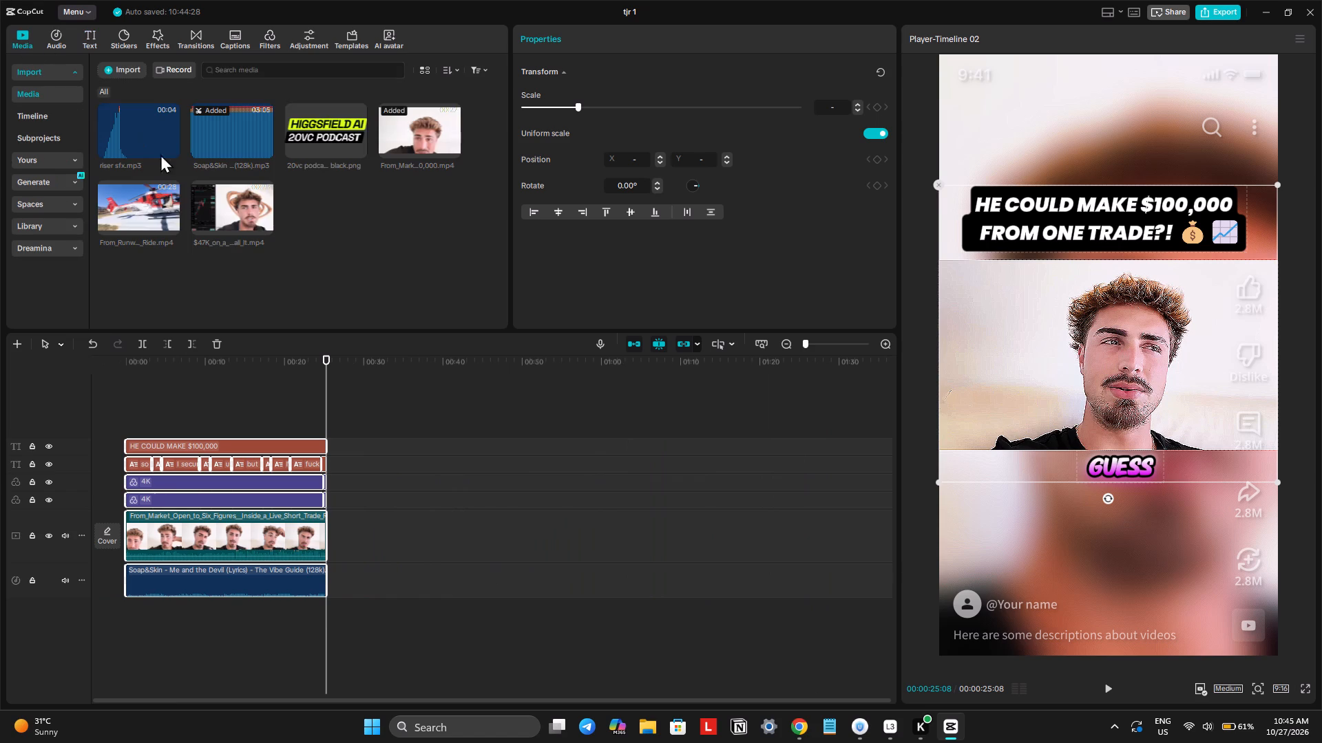
click(305, 208)
click(247, 401)
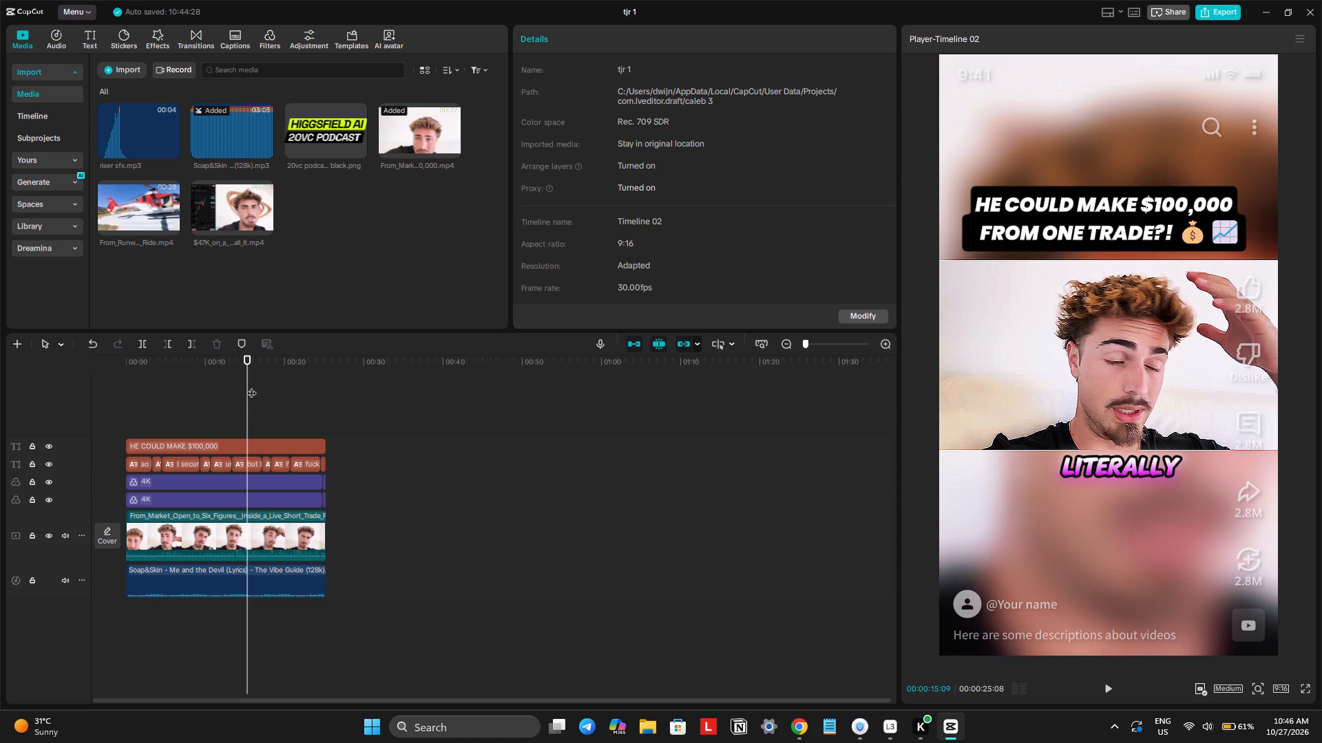
drag(424, 178, 428, 156)
drag(428, 156, 441, 136)
key(Delete)
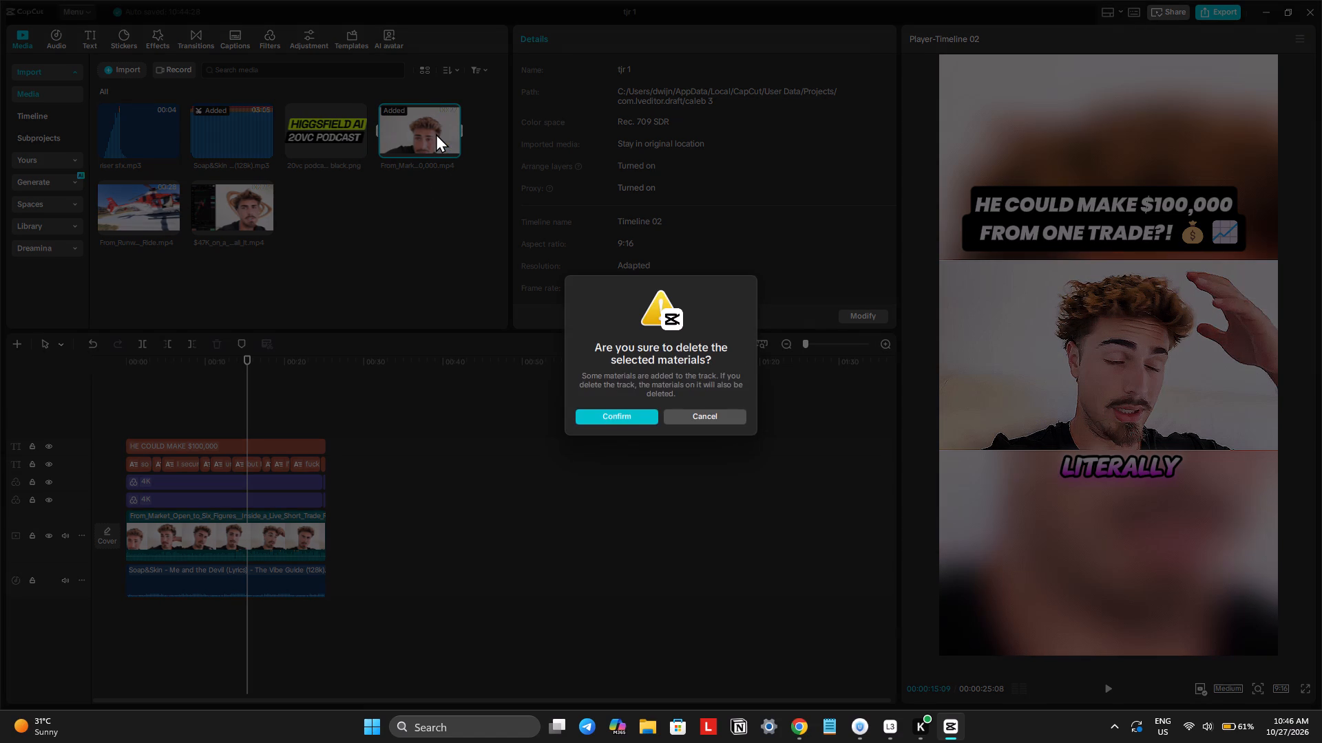
key(Return)
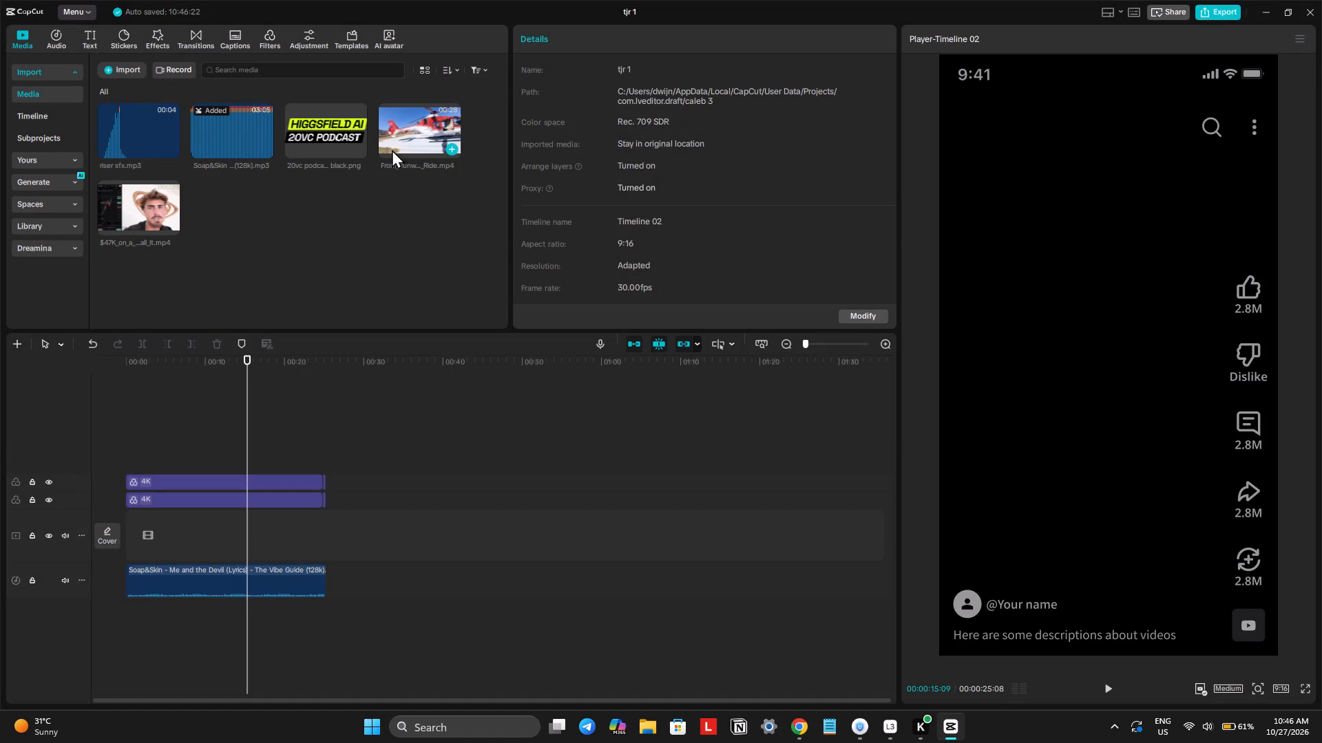
Place the "From_Runway_to_Rotor_Blades" helicopter video on the main track, starting at 00:00.
click(392, 214)
drag(420, 138, 258, 541)
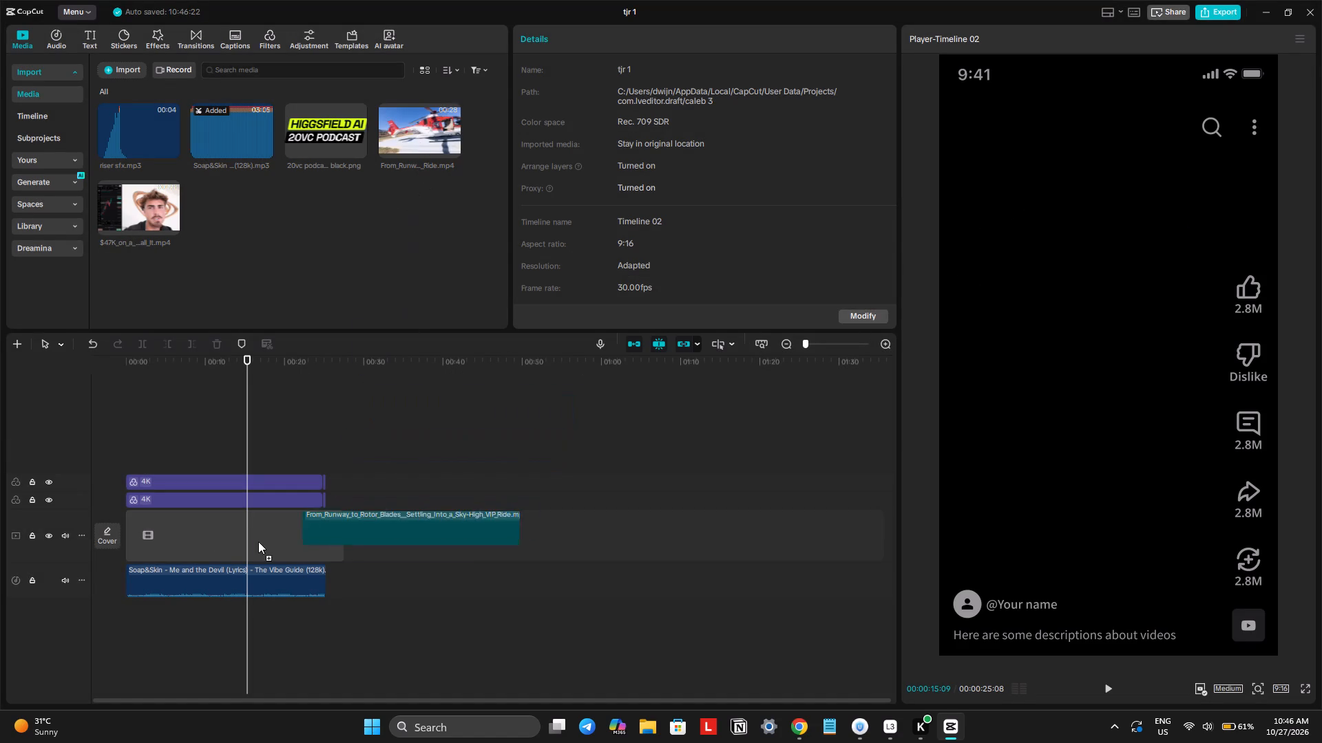
drag(258, 541, 90, 538)
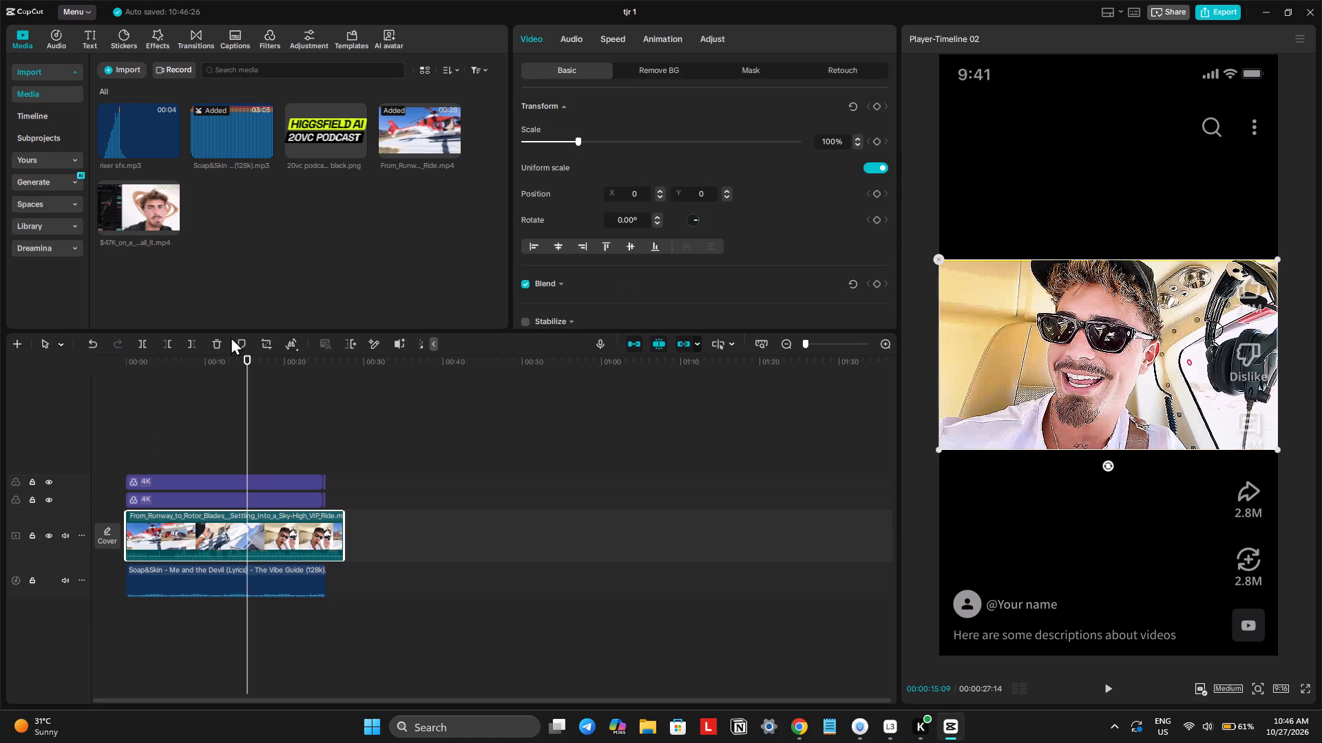
Delete the short leftover pieces on both filter tracks and extend the two 4K filters to the end of the helicopter video.
drag(140, 369, 63, 381)
key(space)
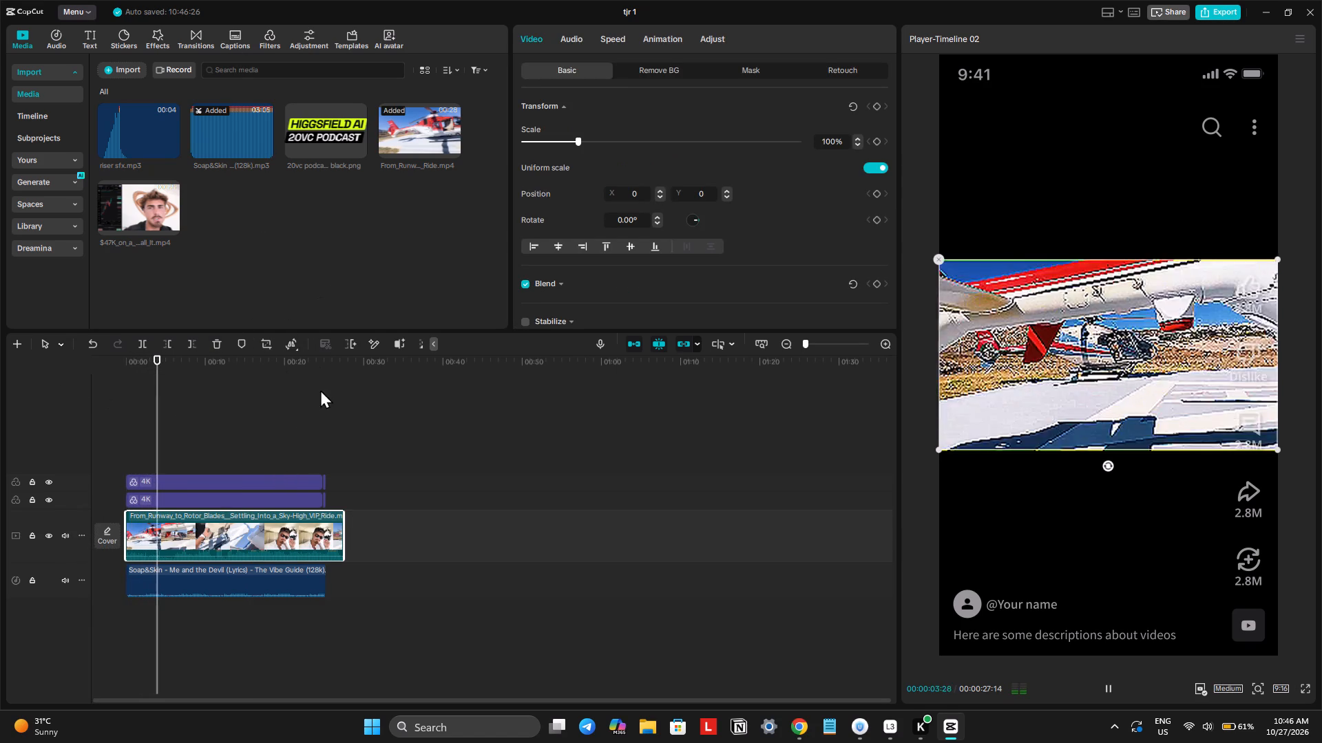
ctrl+scroll(292, 495, up, 11)
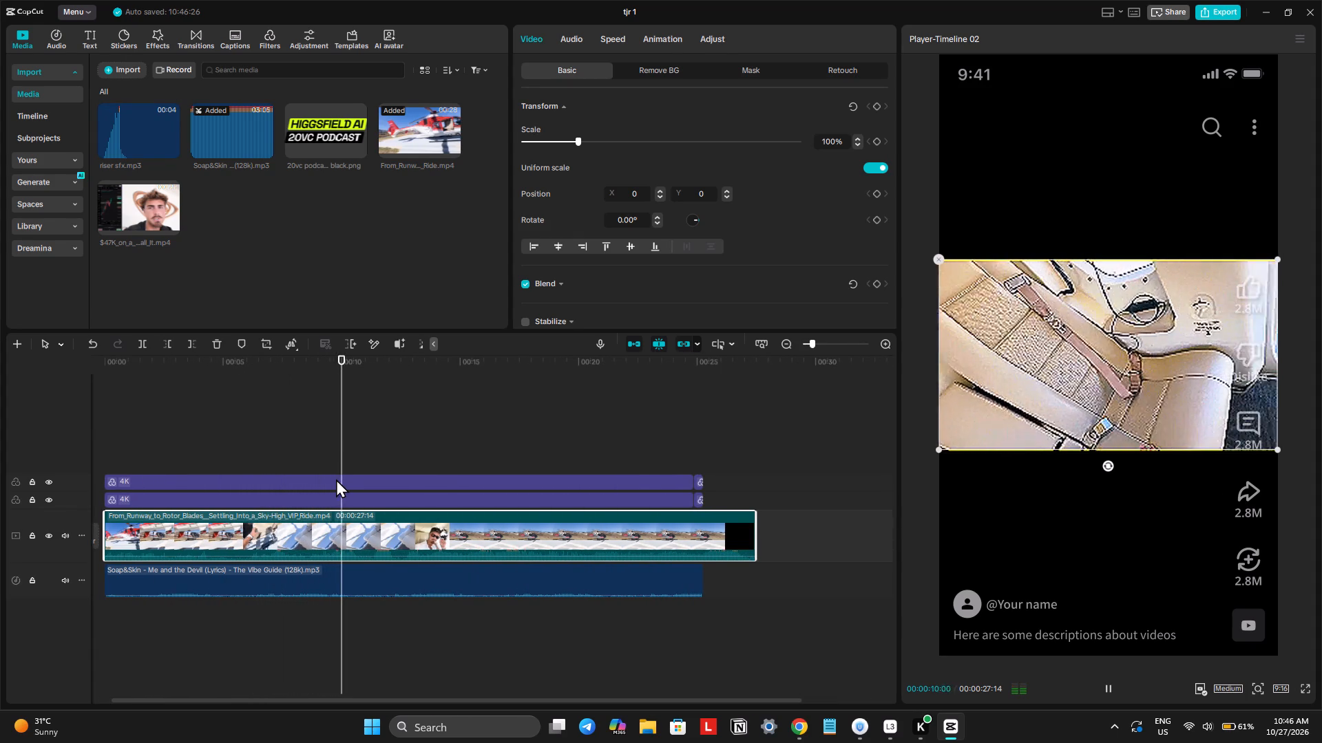
scroll(336, 482, left, 1)
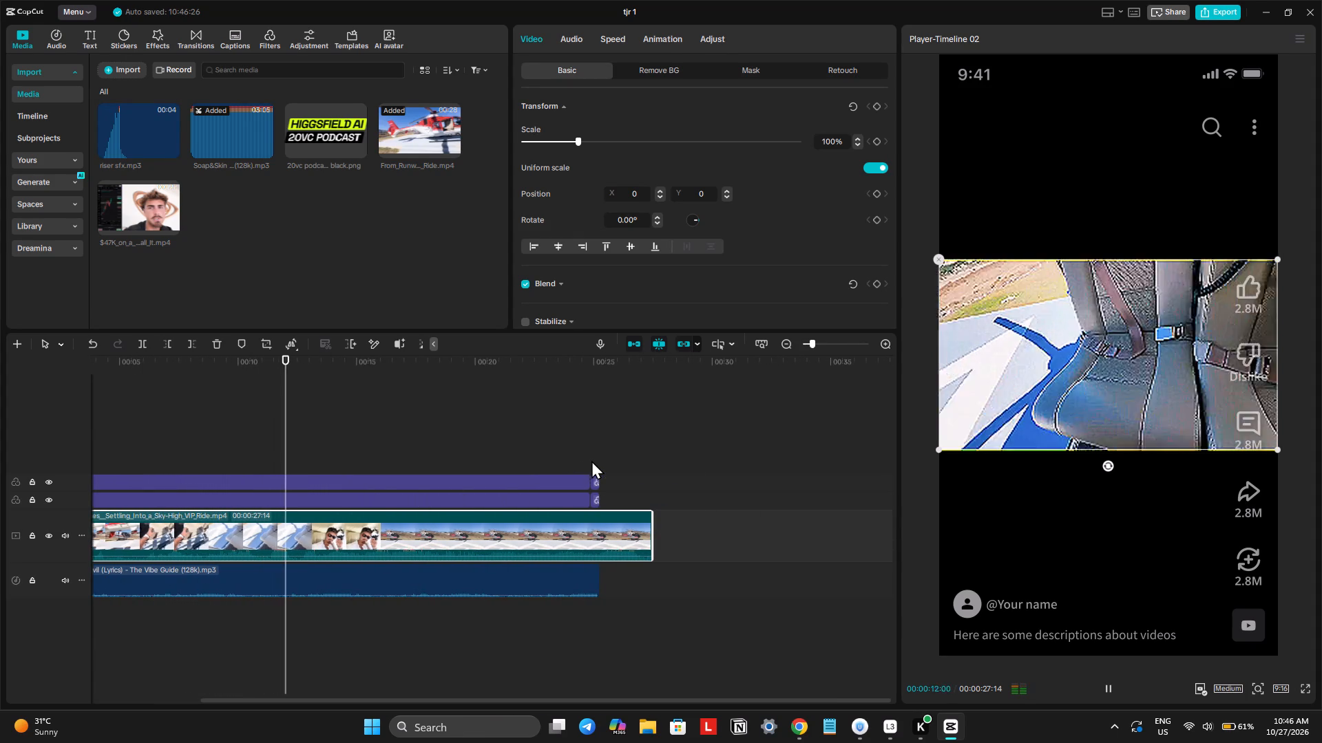
drag(604, 482, 597, 502)
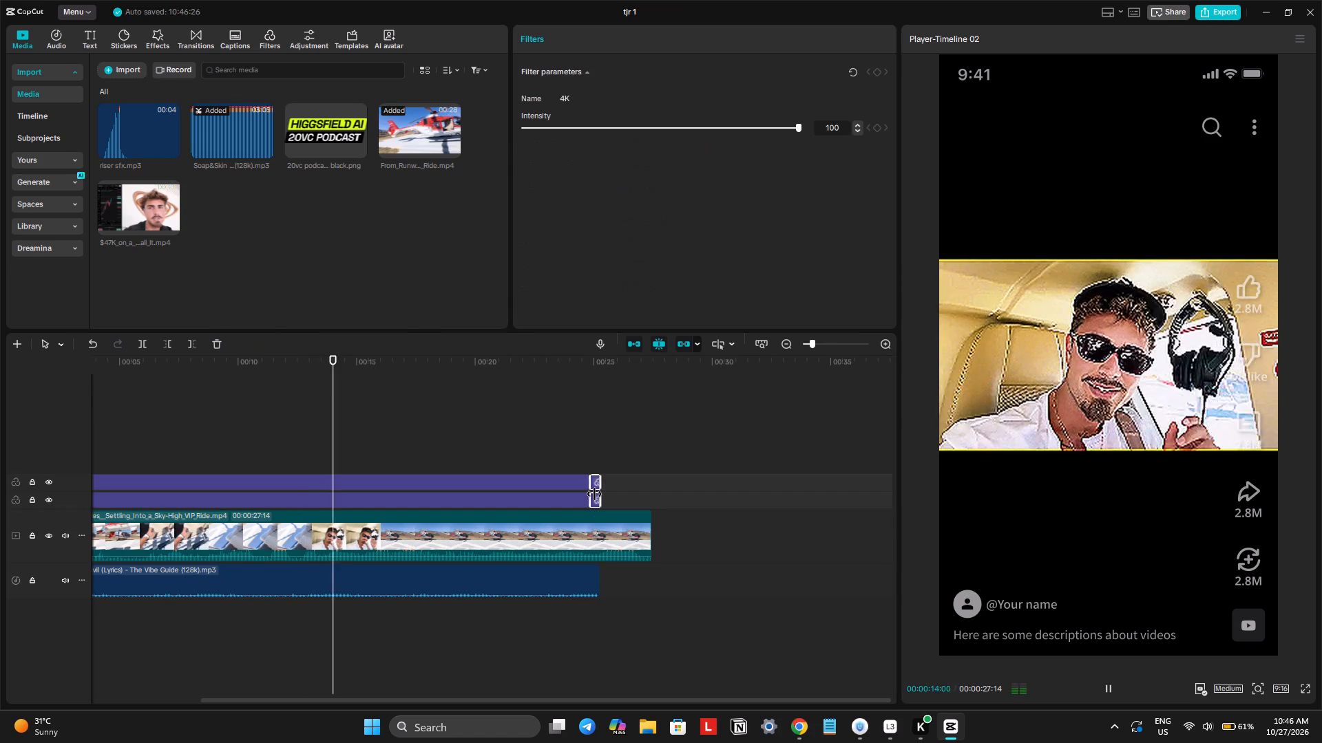
key(Delete)
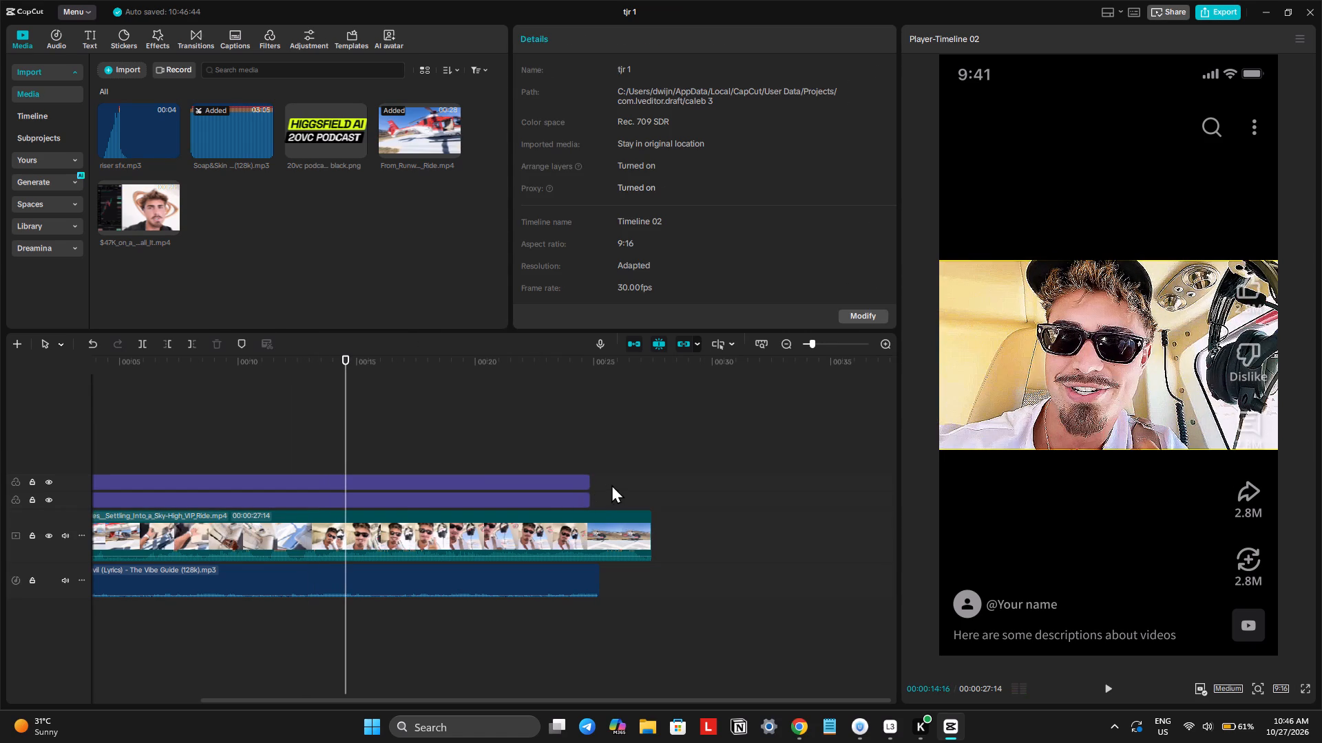
drag(611, 482, 589, 504)
drag(593, 482, 648, 528)
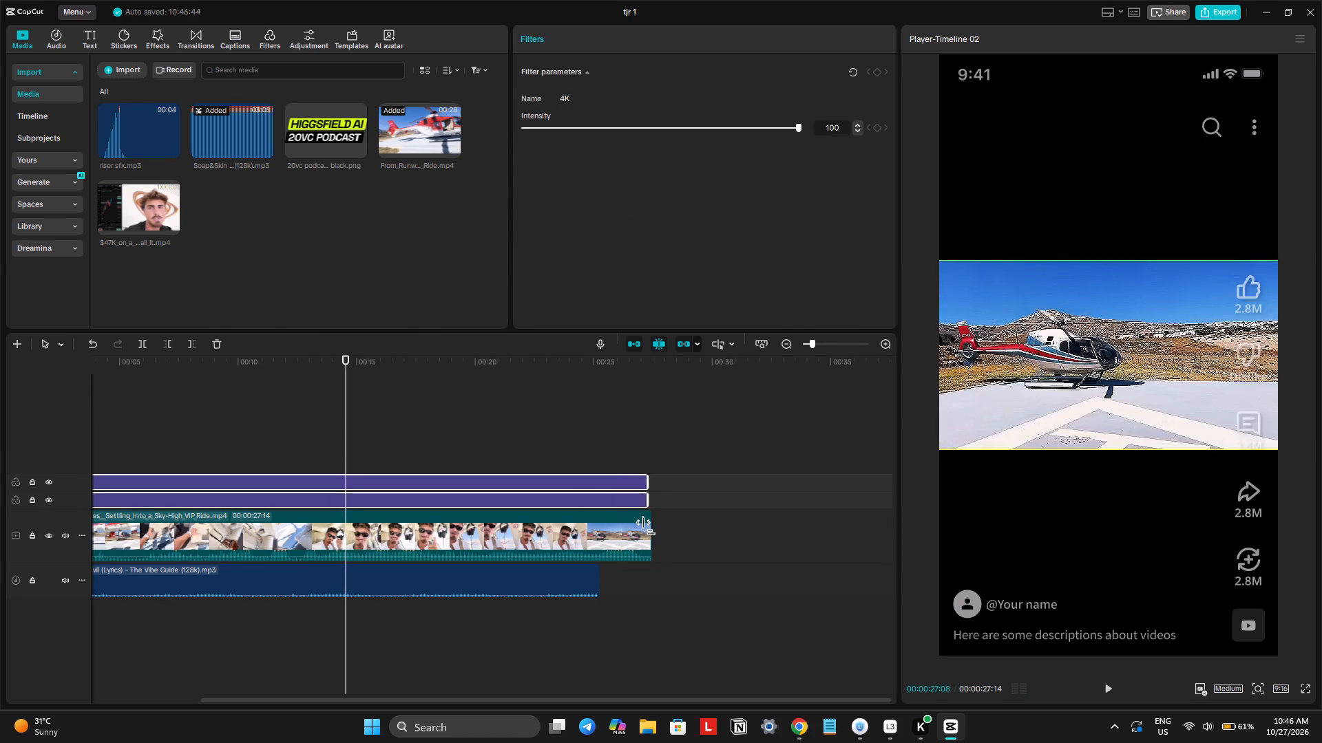
drag(648, 528, 650, 536)
Extend the "Me and the Devil" music to the end of the helicopter video at 00:00:27:14.
click(579, 601)
click(589, 579)
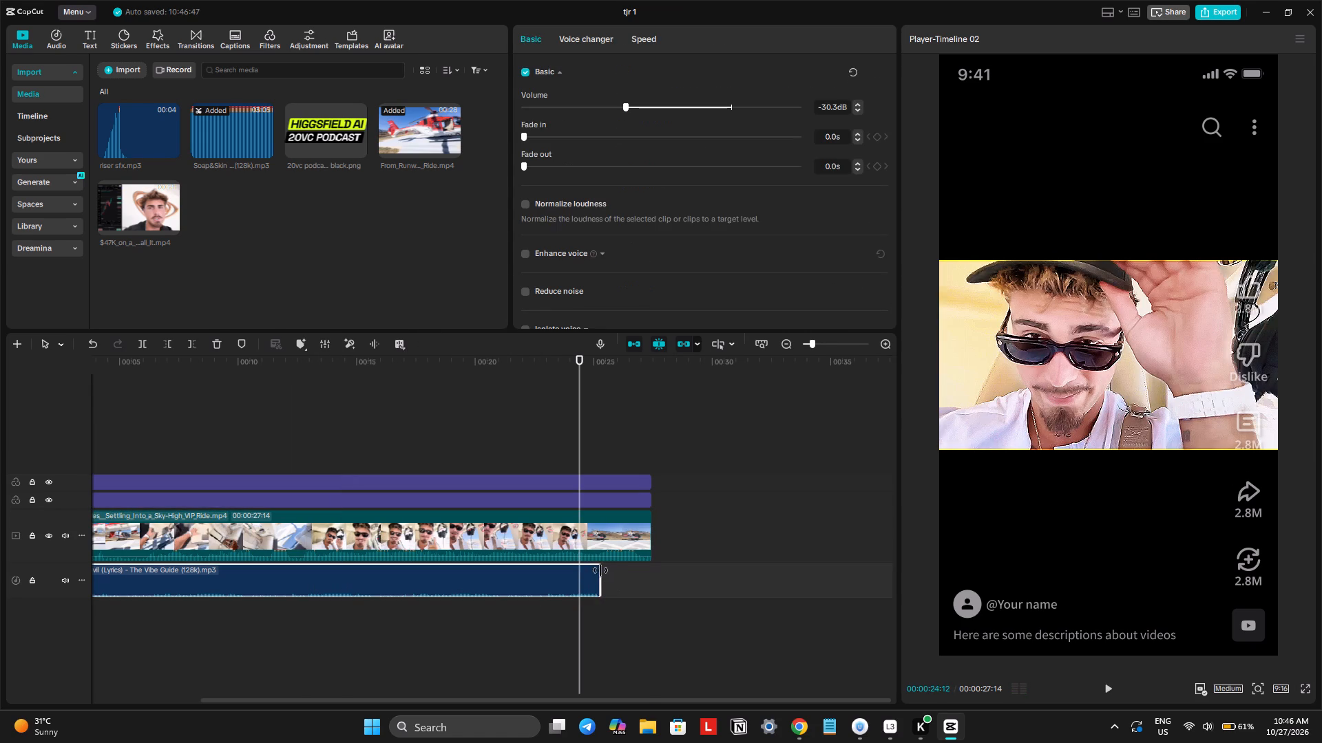
drag(599, 569, 652, 583)
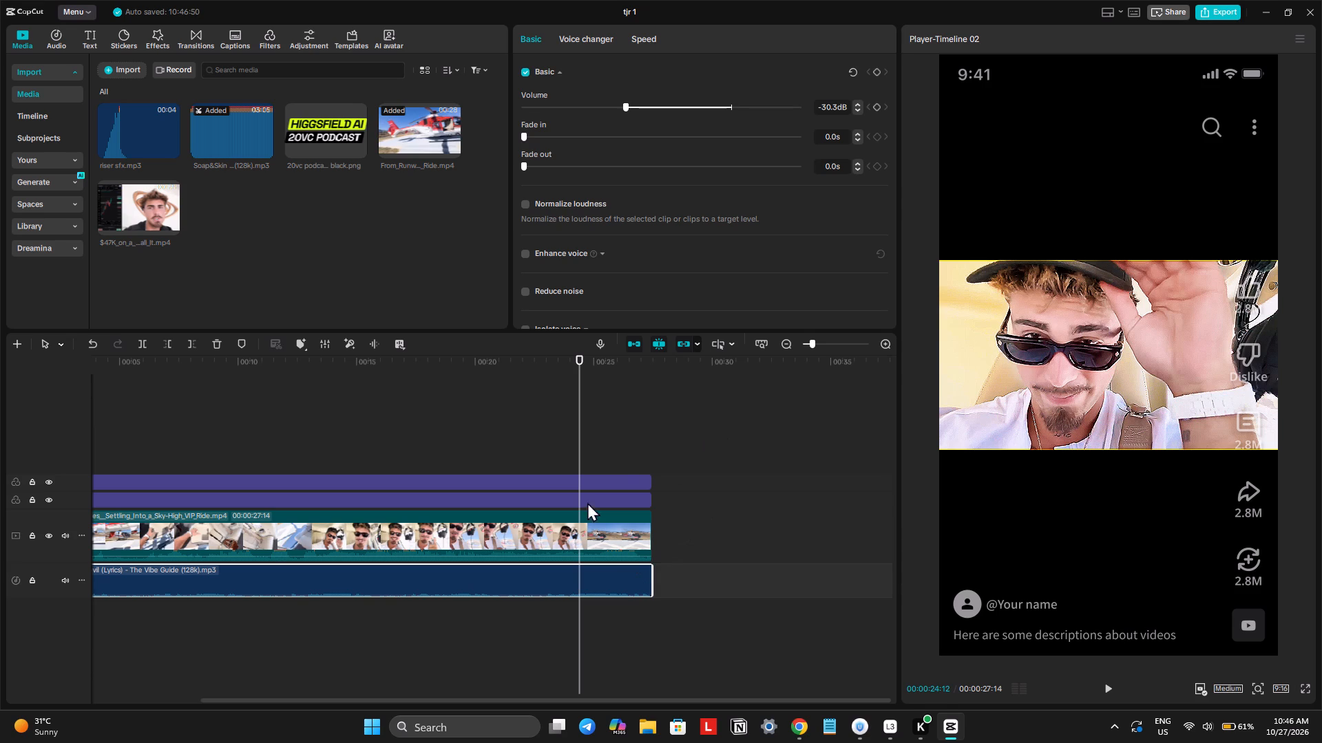
Give the helicopter video a blurred canvas background using the lightest Blur level.
click(524, 537)
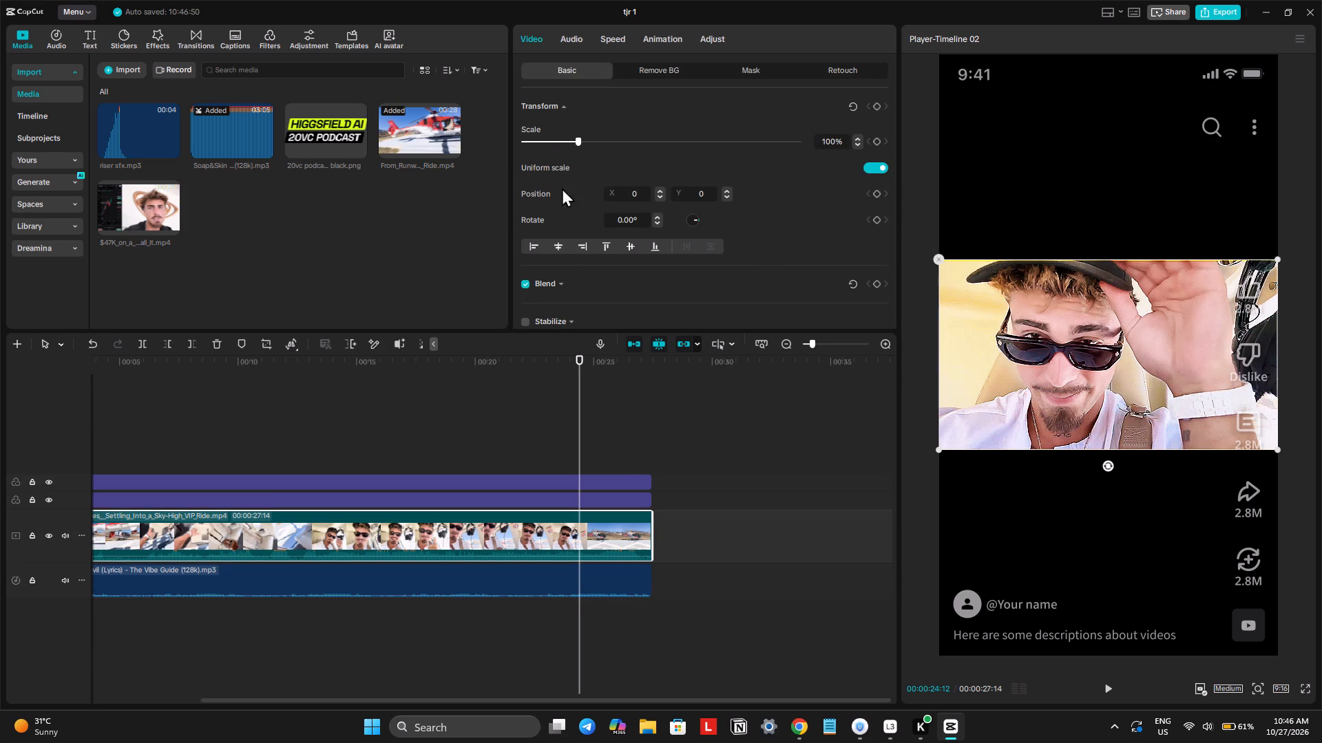
scroll(560, 266, down, 6)
click(558, 301)
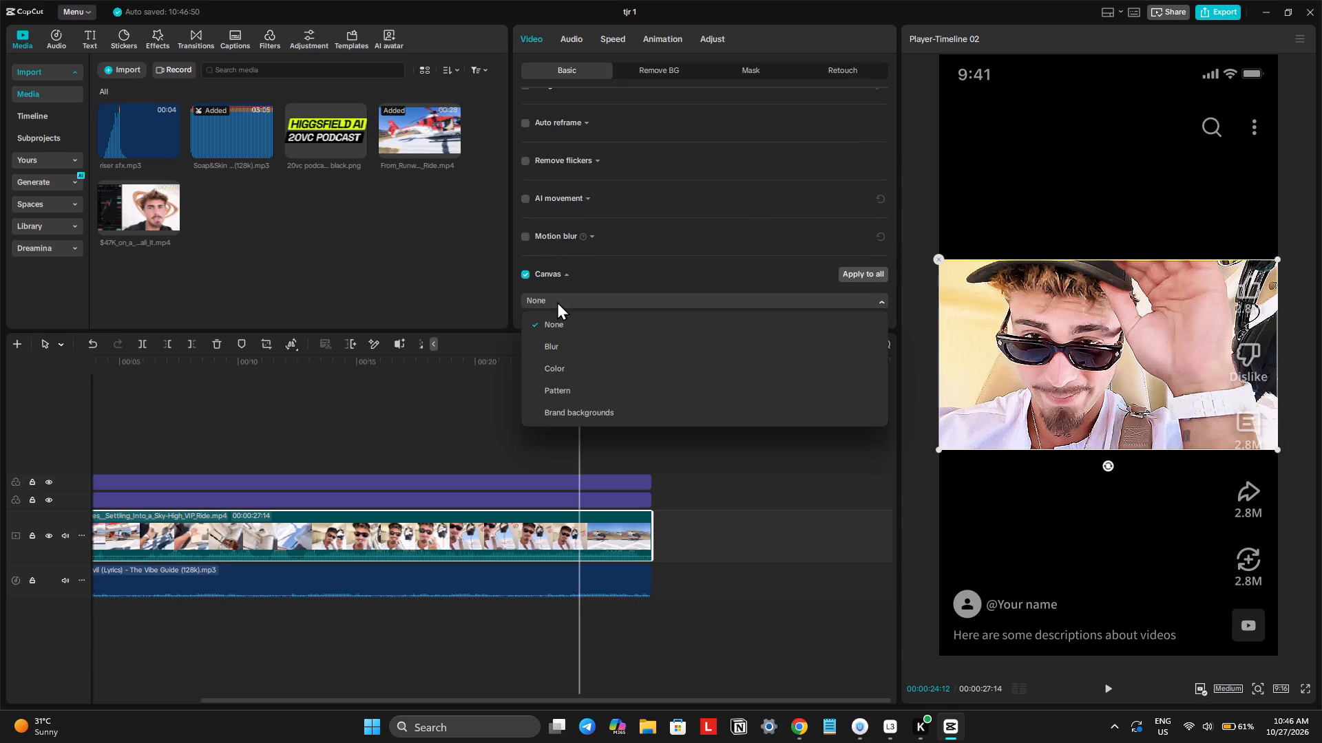
click(563, 341)
scroll(585, 319, down, 1)
click(548, 274)
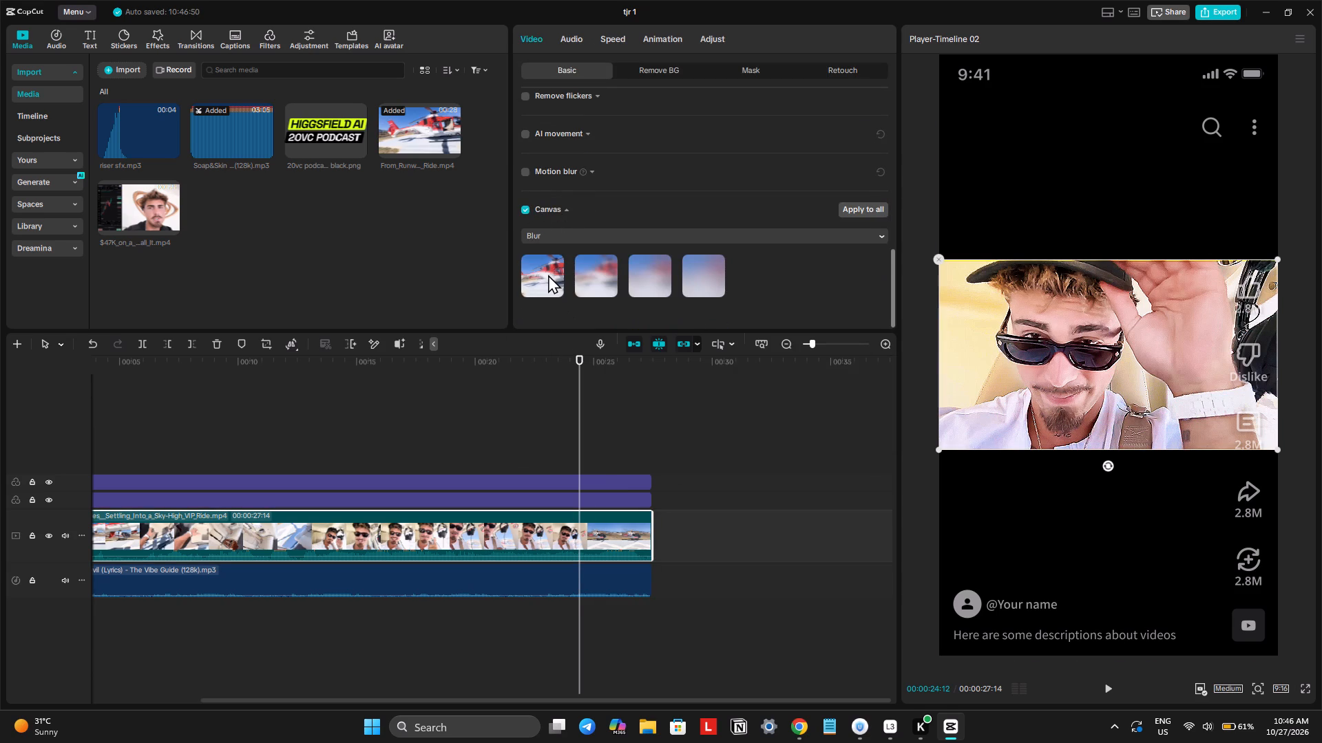
Play the helicopter video through from the start to check its content and blurred background.
key(space)
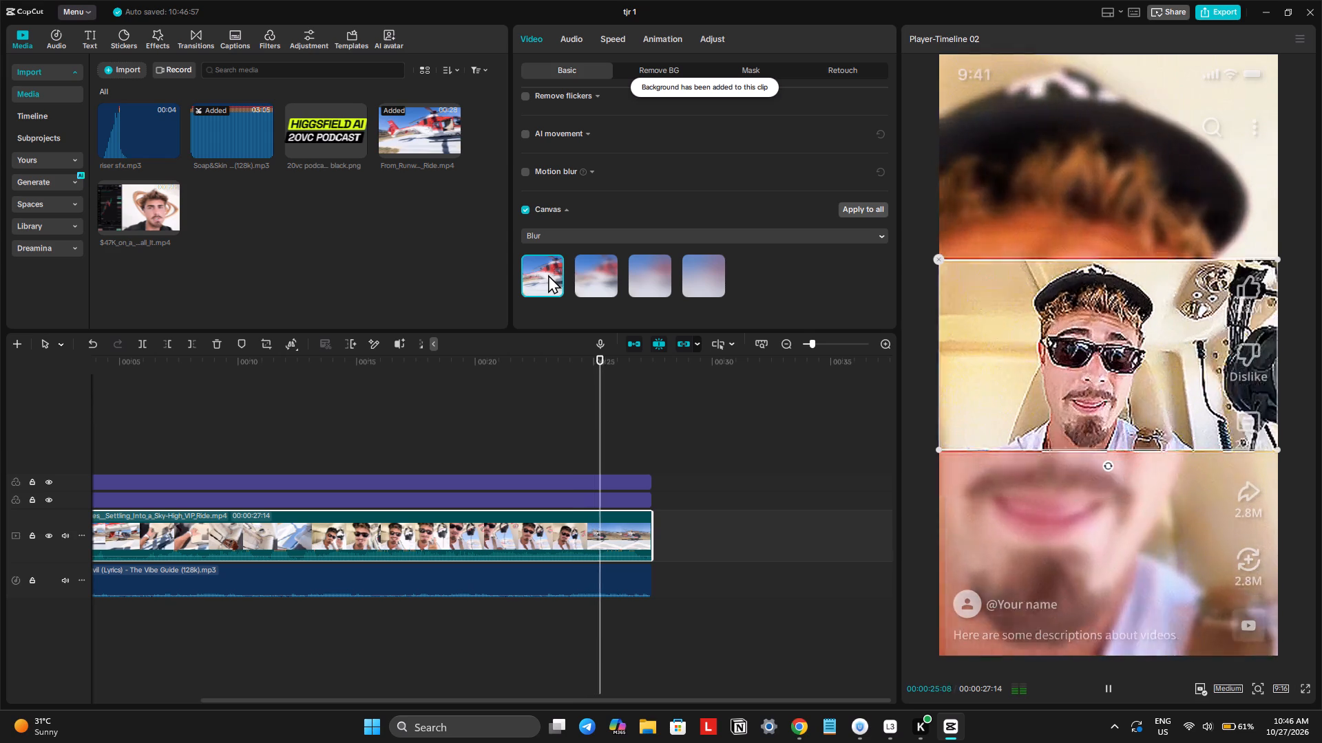
key(space)
drag(605, 357, 335, 357)
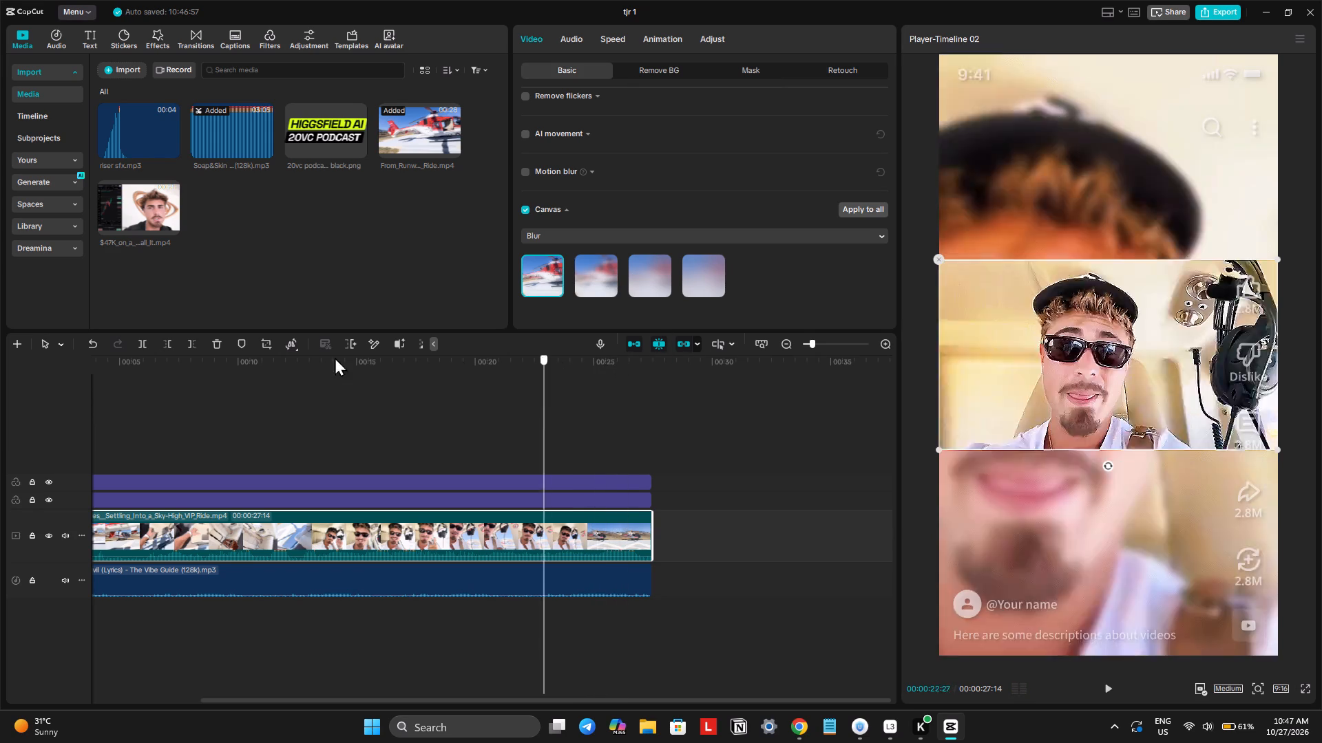
drag(335, 357, 169, 378)
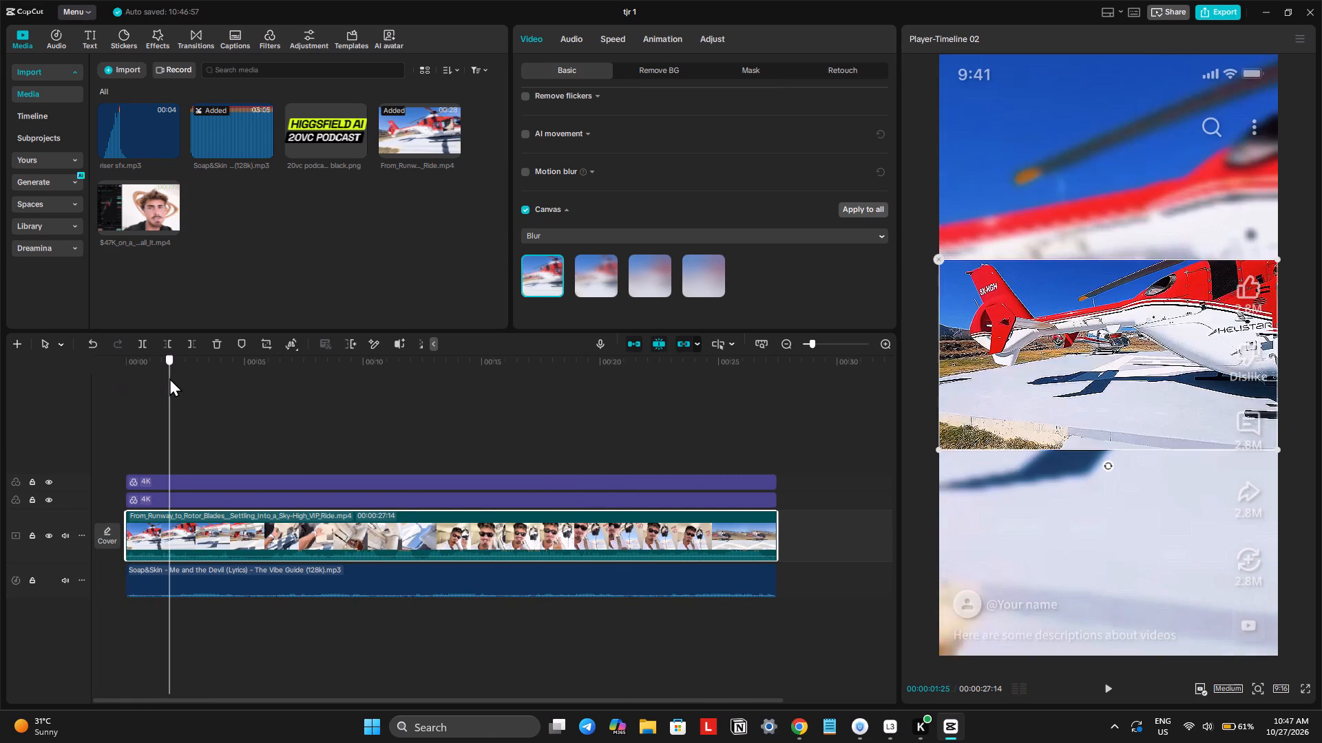
drag(169, 378, 288, 378)
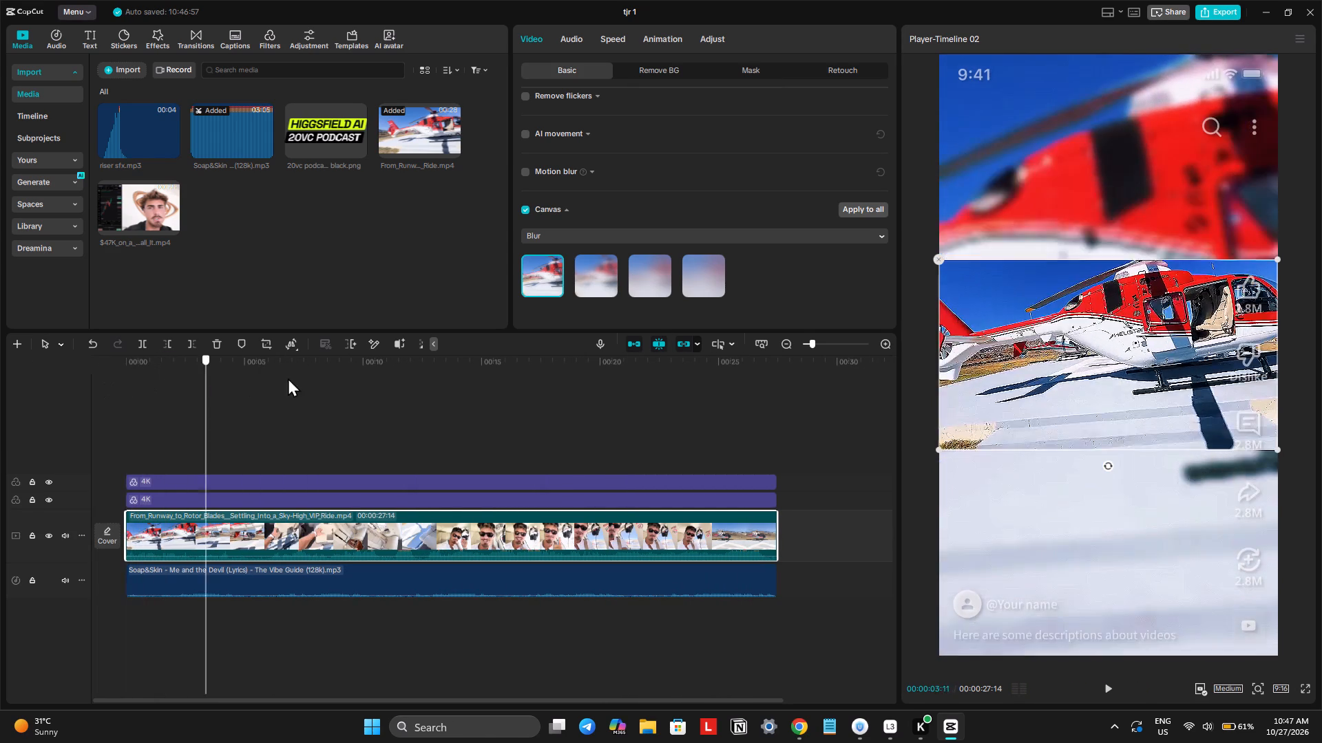
drag(288, 378, 84, 380)
key(space)
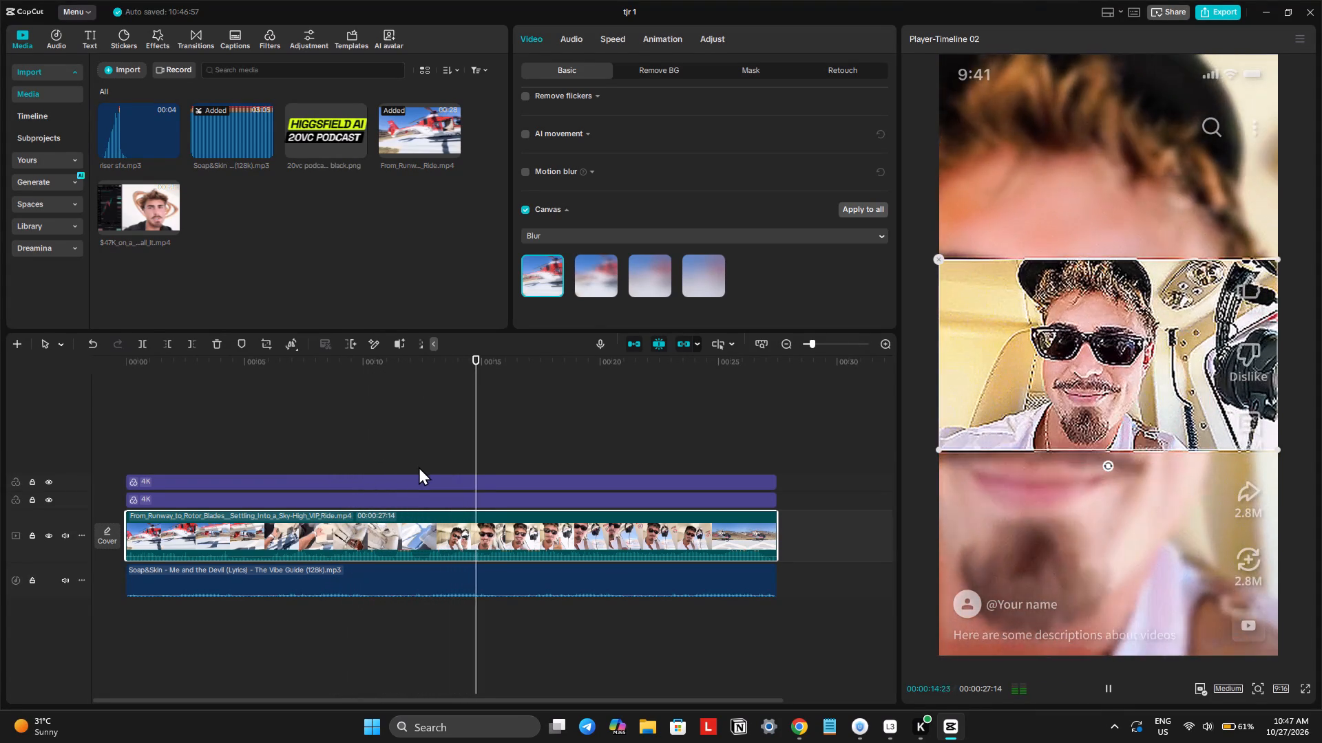
scroll(485, 489, left, 1)
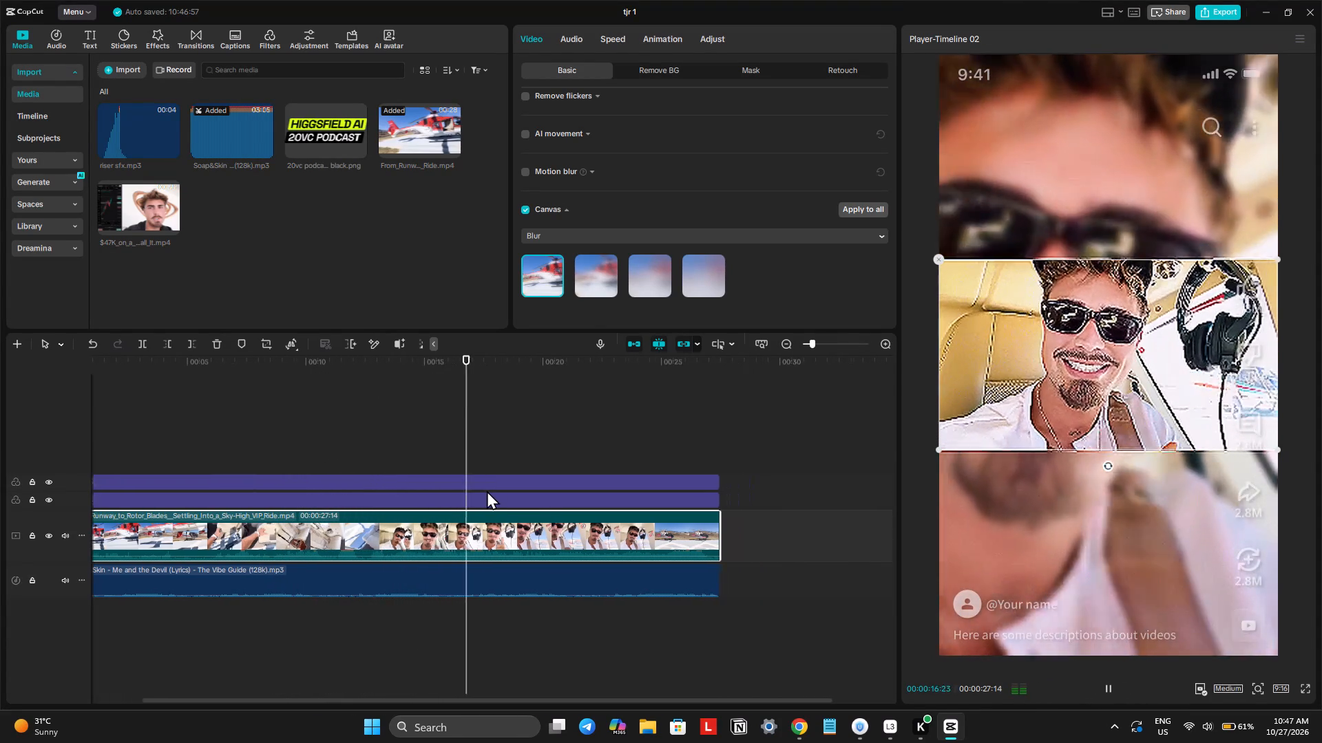
scroll(487, 491, left, 1)
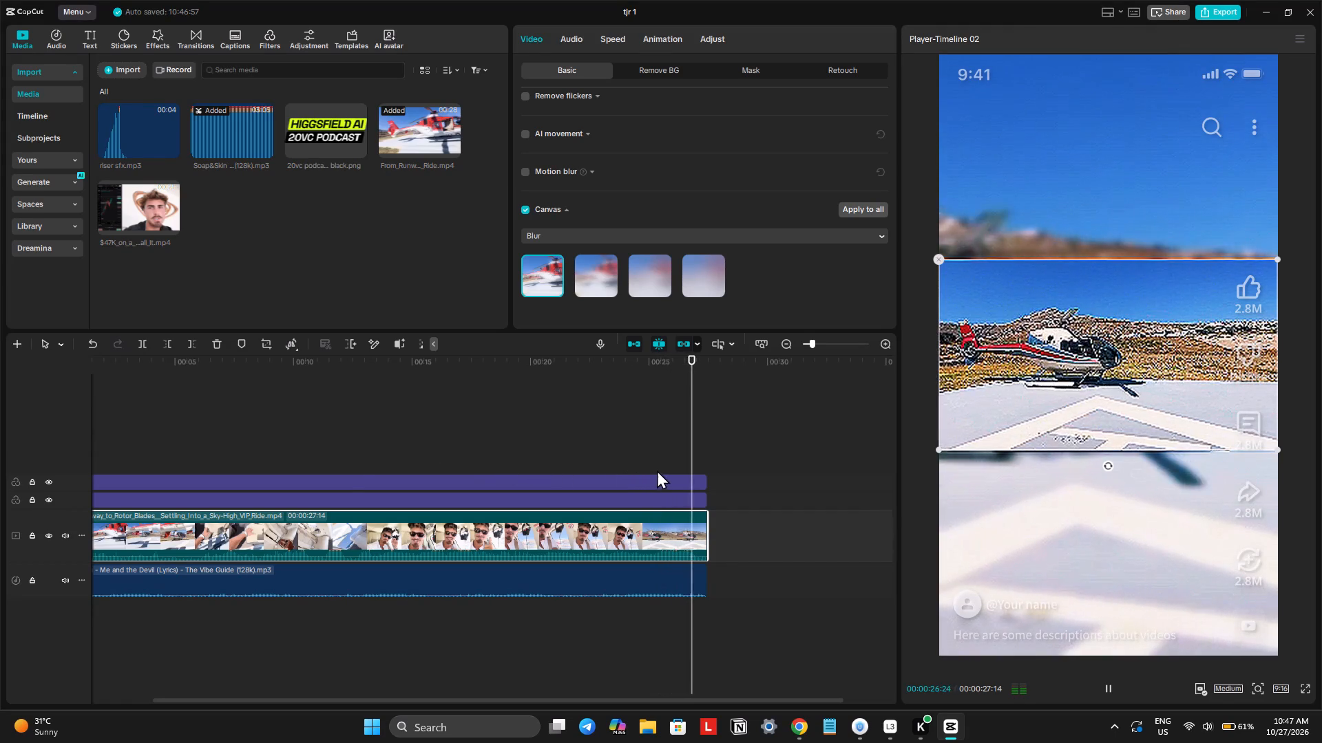
Scrub and replay the helicopter video around 00:00:10 to 00:00:12 to locate where the selfie shot begins.
click(351, 456)
key(space)
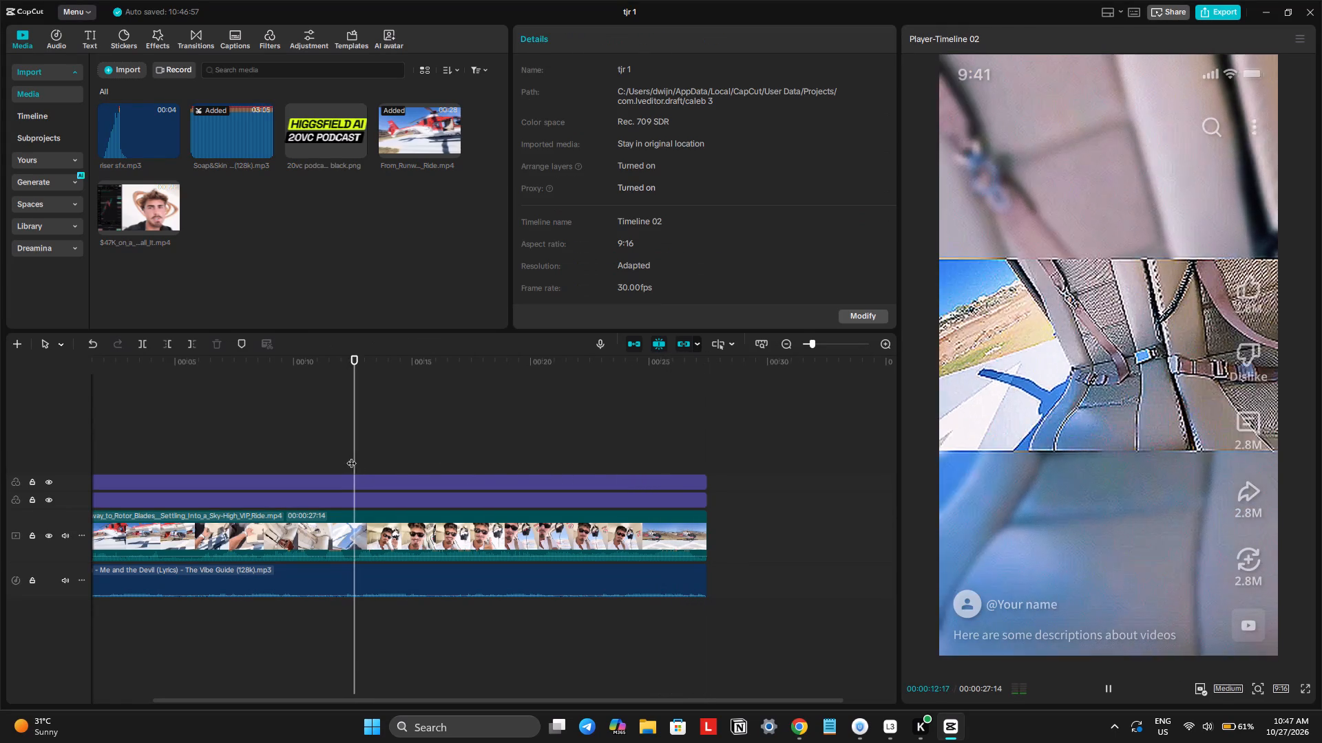
click(354, 453)
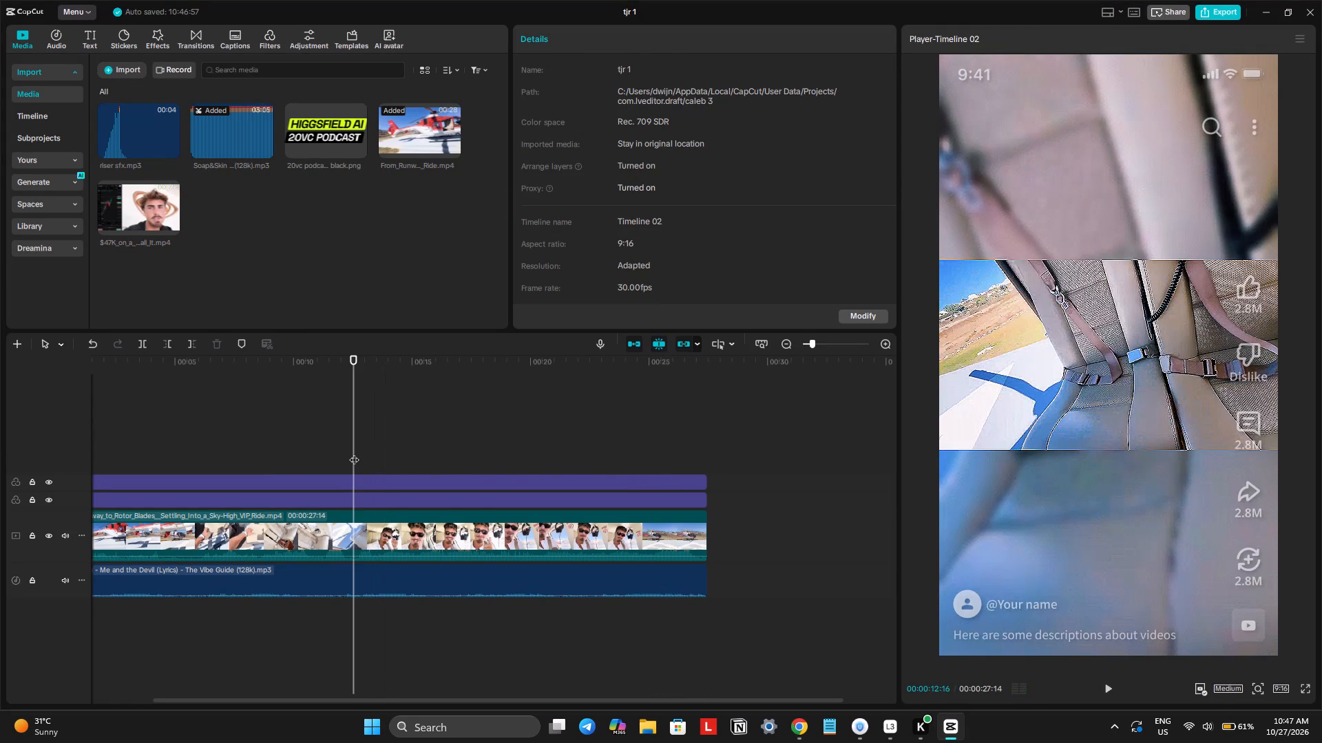
click(344, 453)
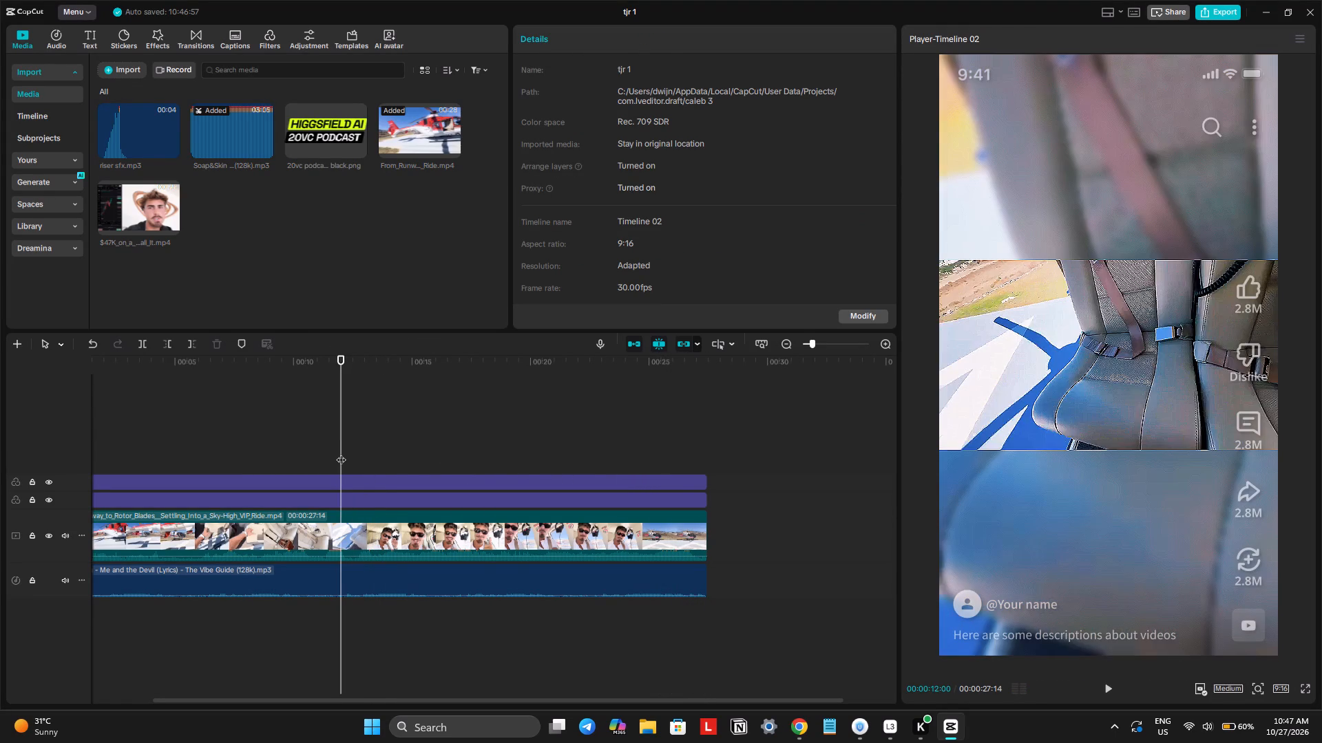
drag(341, 453, 302, 455)
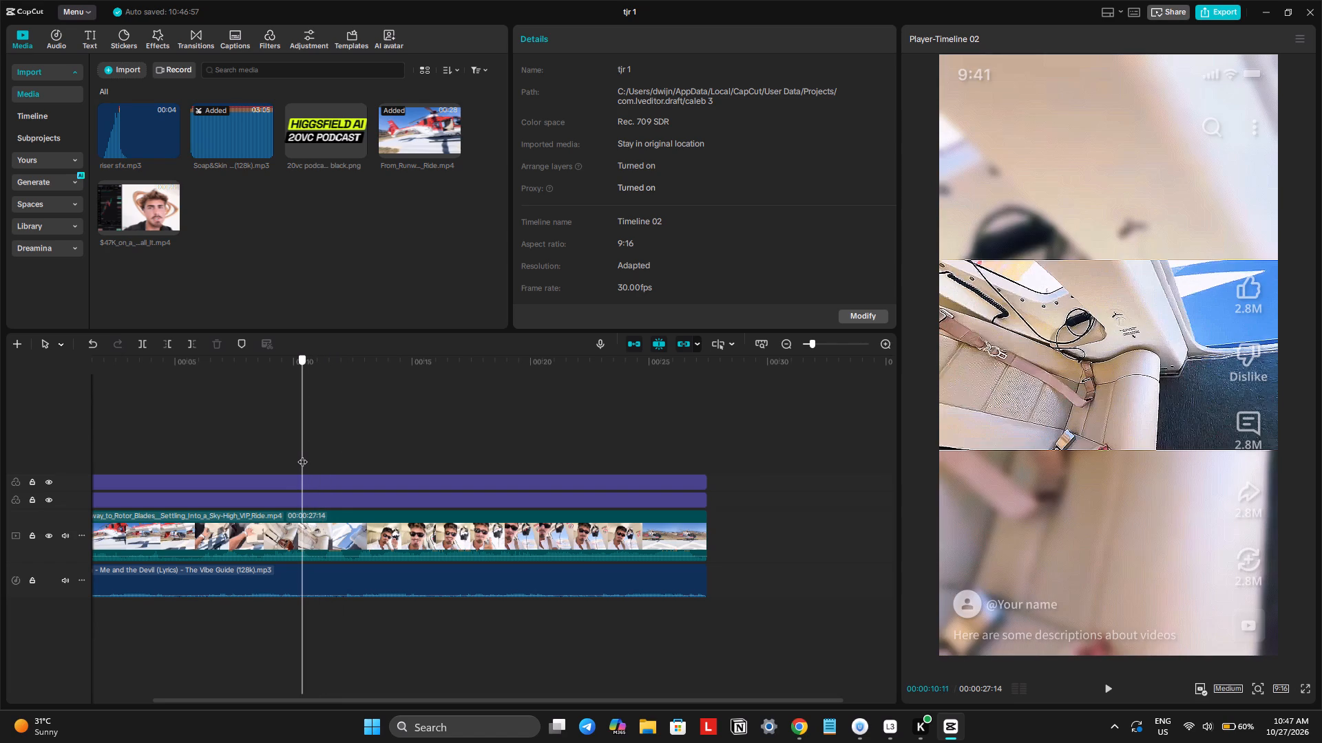
drag(302, 455, 297, 456)
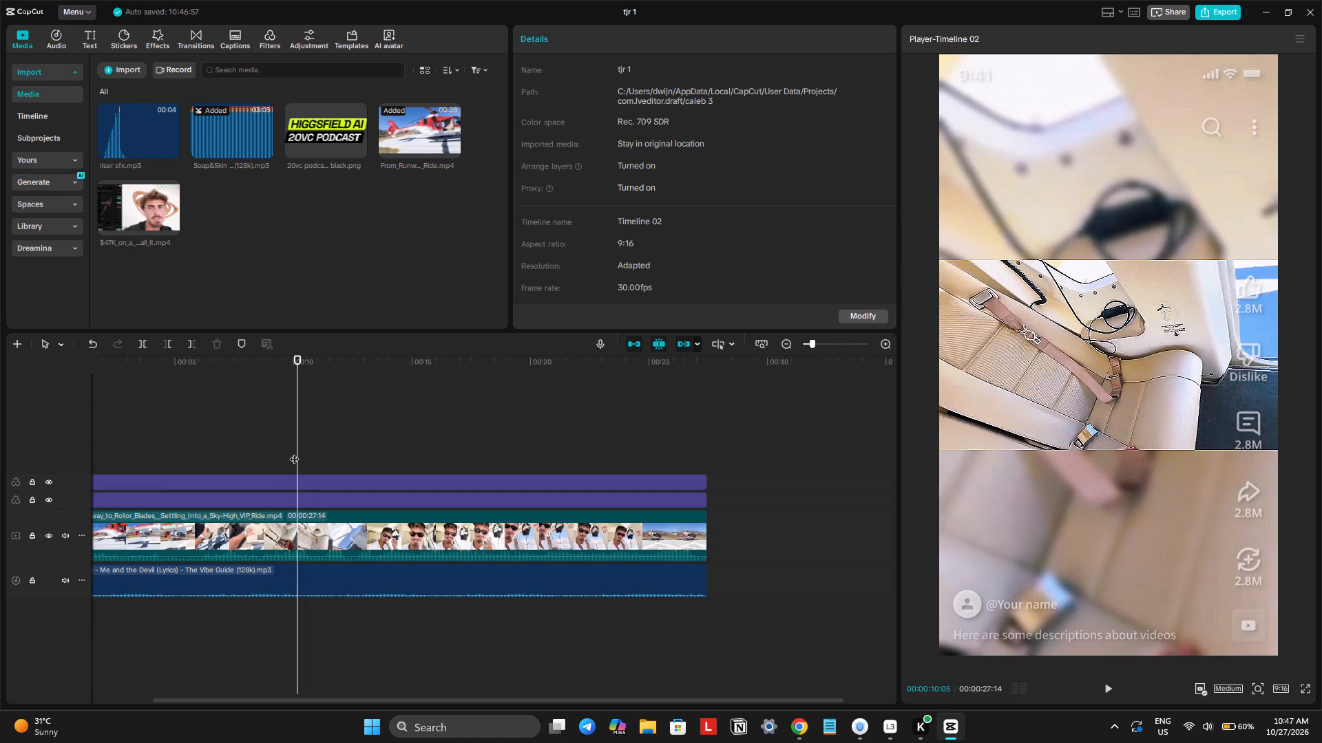
key(space)
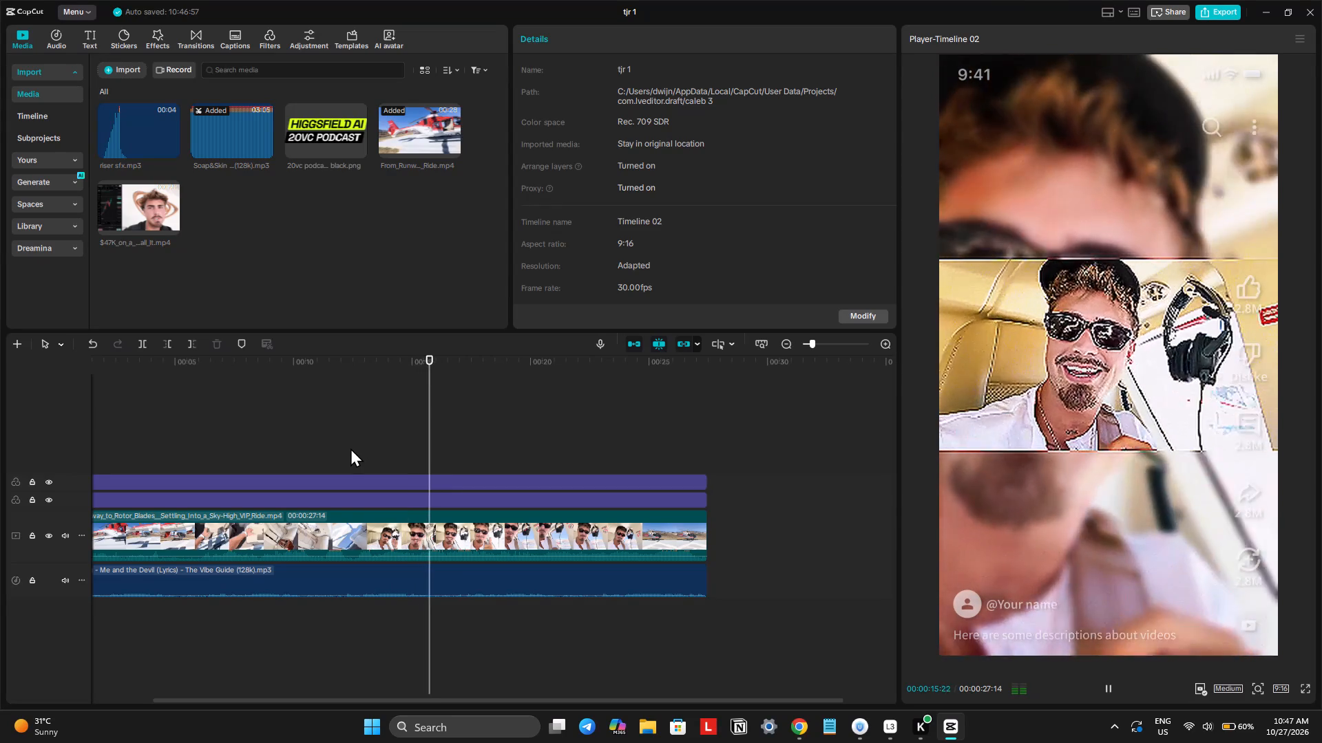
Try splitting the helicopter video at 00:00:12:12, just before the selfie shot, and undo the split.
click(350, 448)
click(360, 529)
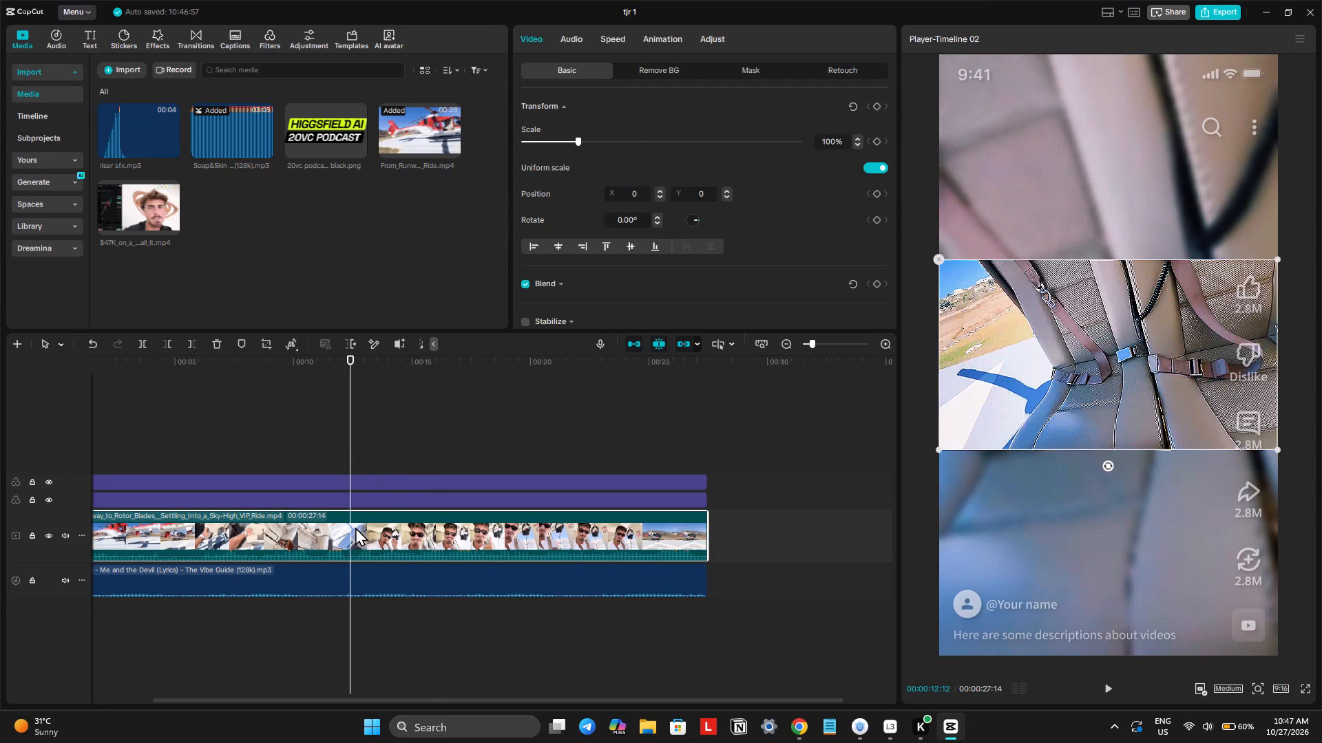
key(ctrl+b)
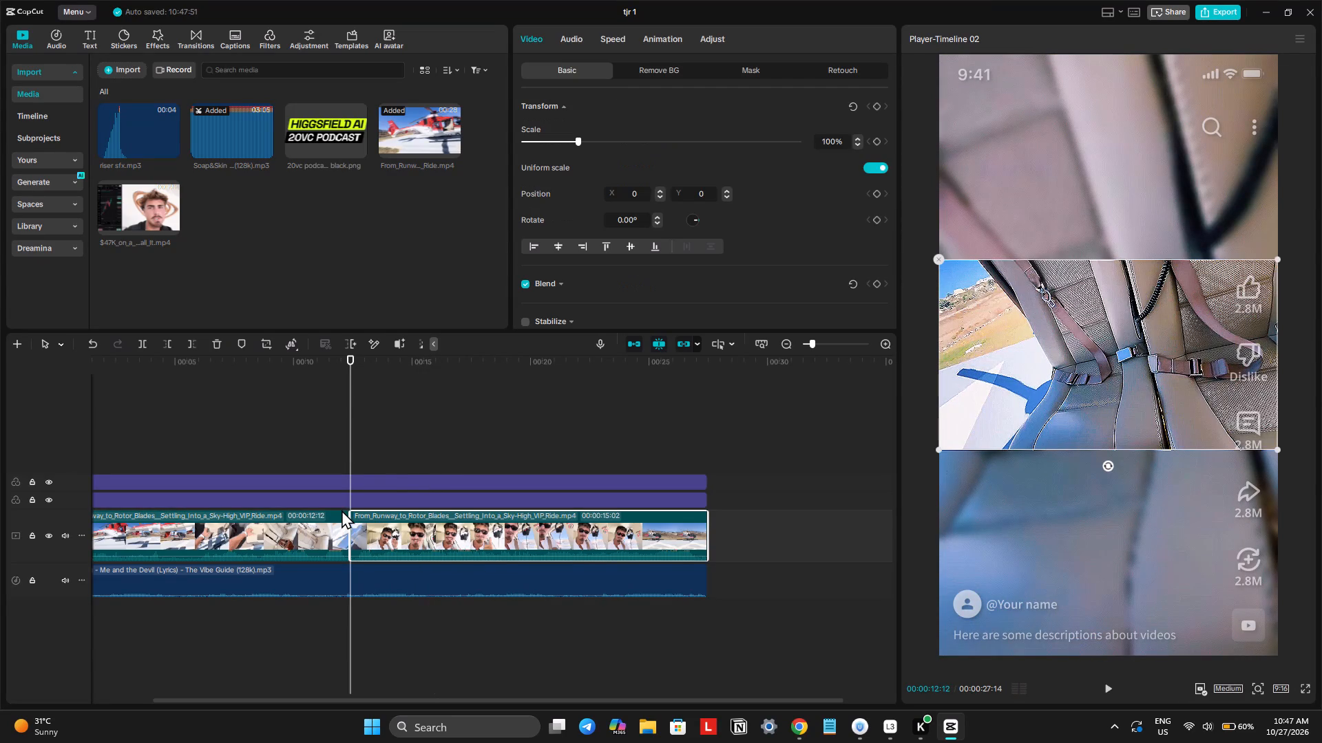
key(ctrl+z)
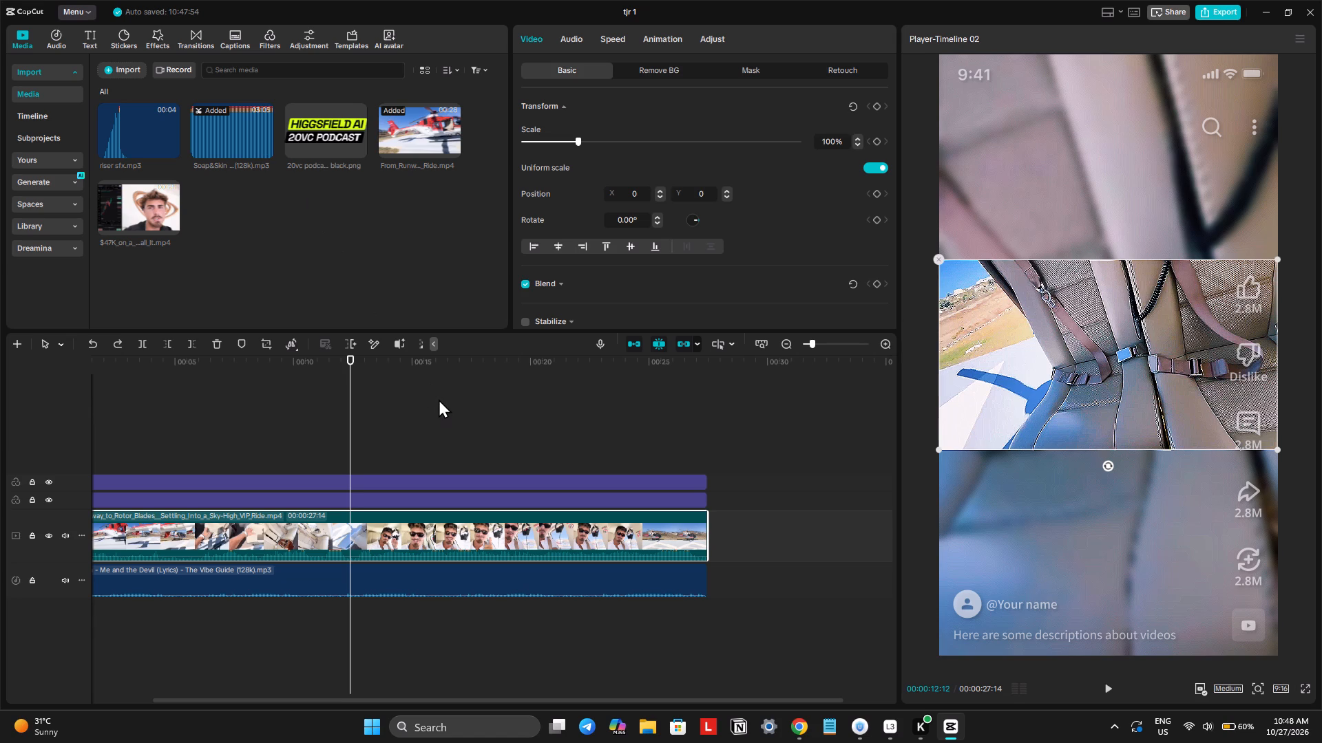
Split the helicopter video at 00:00:12:16 and again at 00:00:15:16 to isolate the opening part of the selfie shot.
key(space)
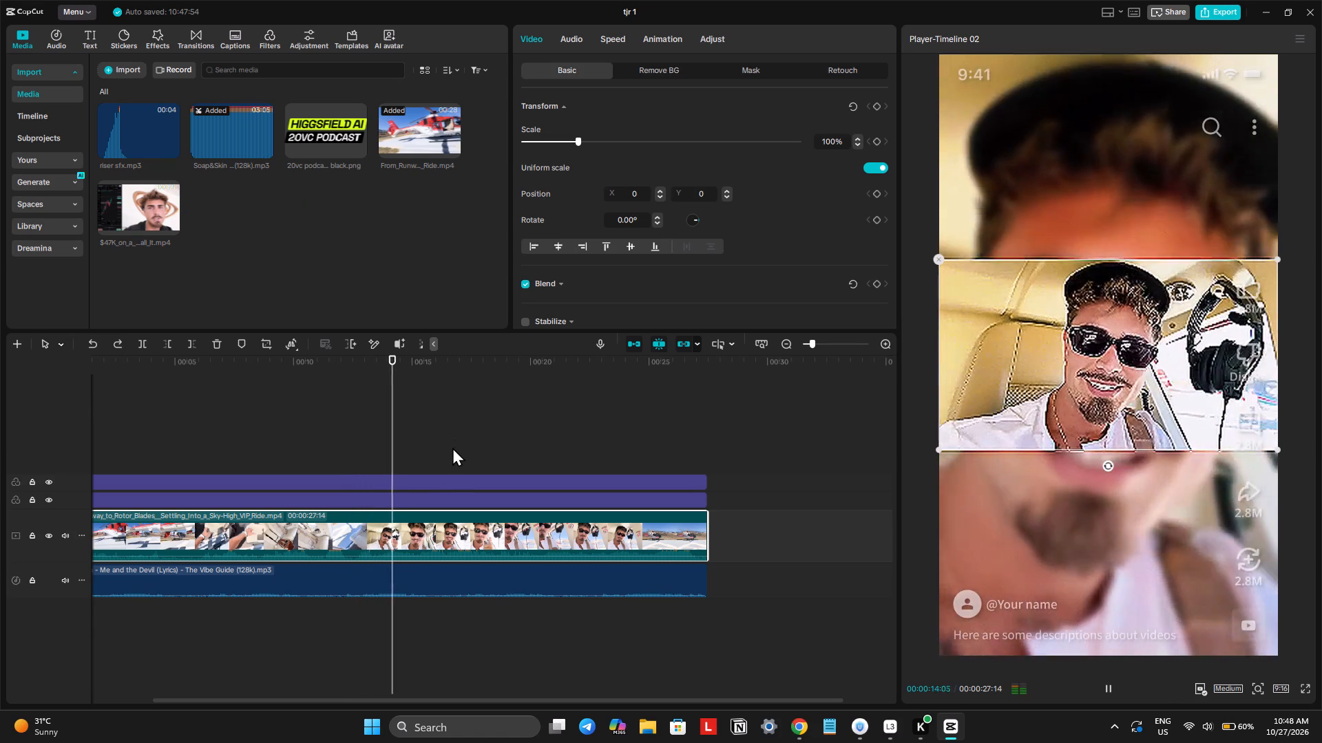
click(353, 459)
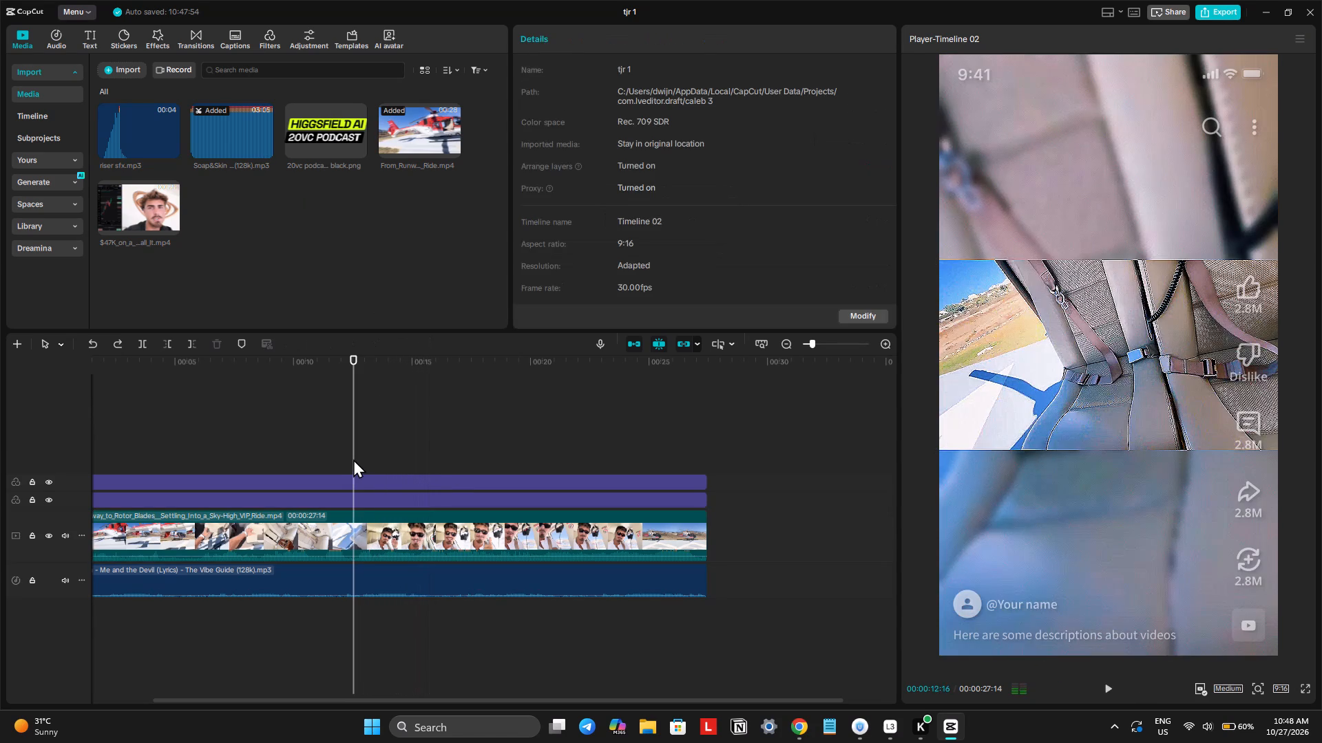
click(365, 550)
key(ctrl+b)
key(space)
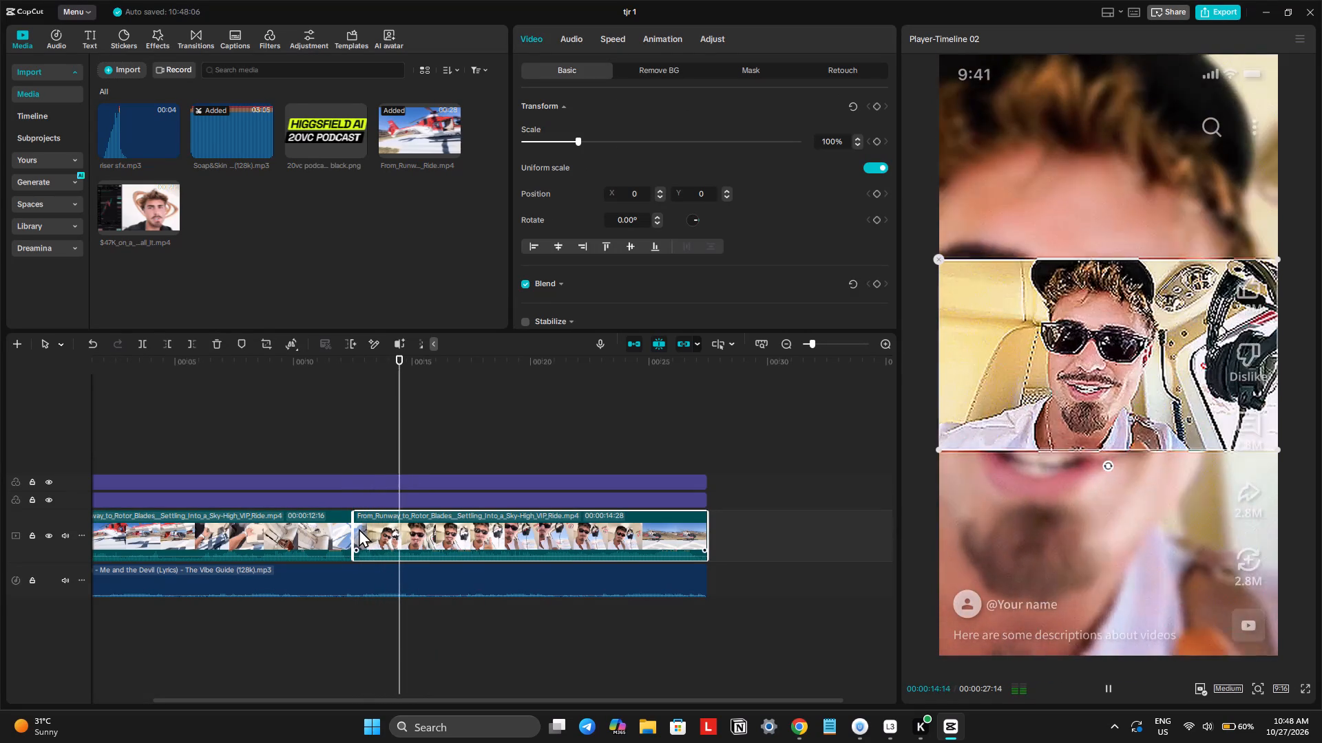
key(space)
key(space)
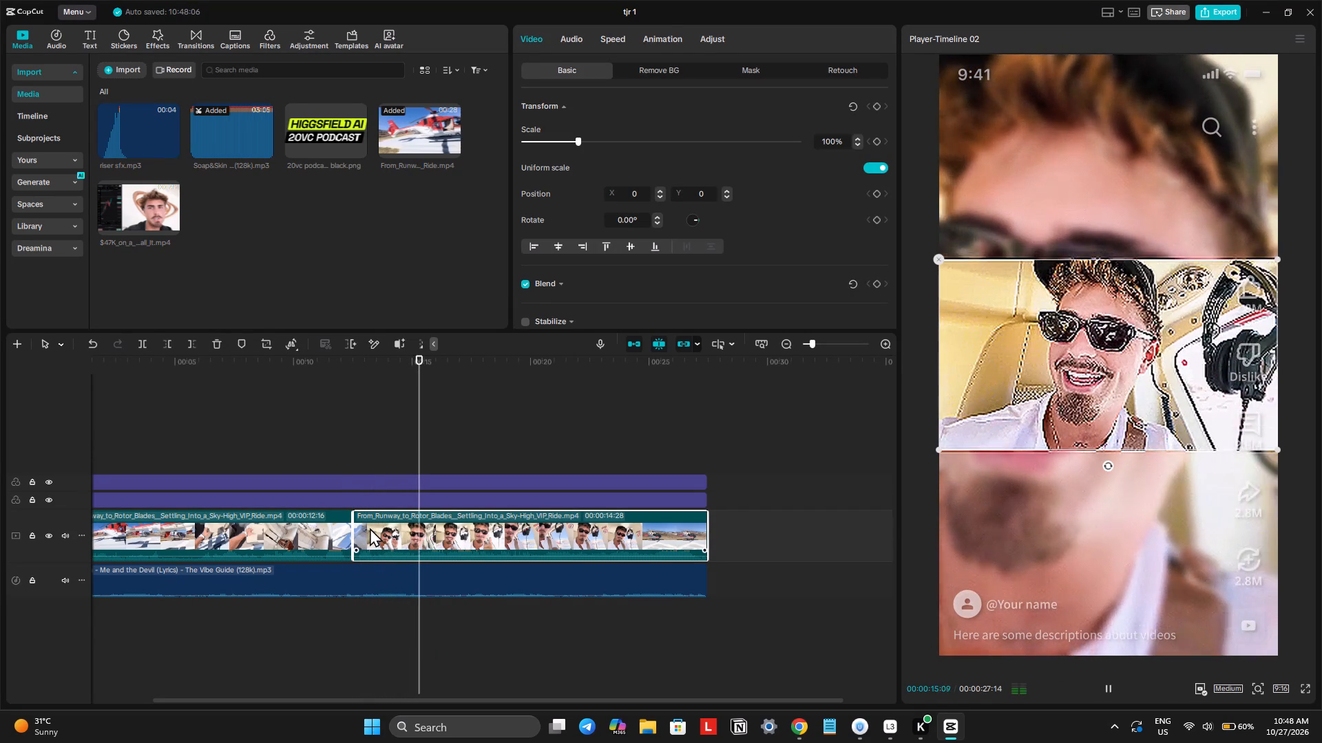
key(space)
key(ctrl+b)
Duplicate the isolated selfie segment and place the copy at the very start of the main video track.
click(386, 534)
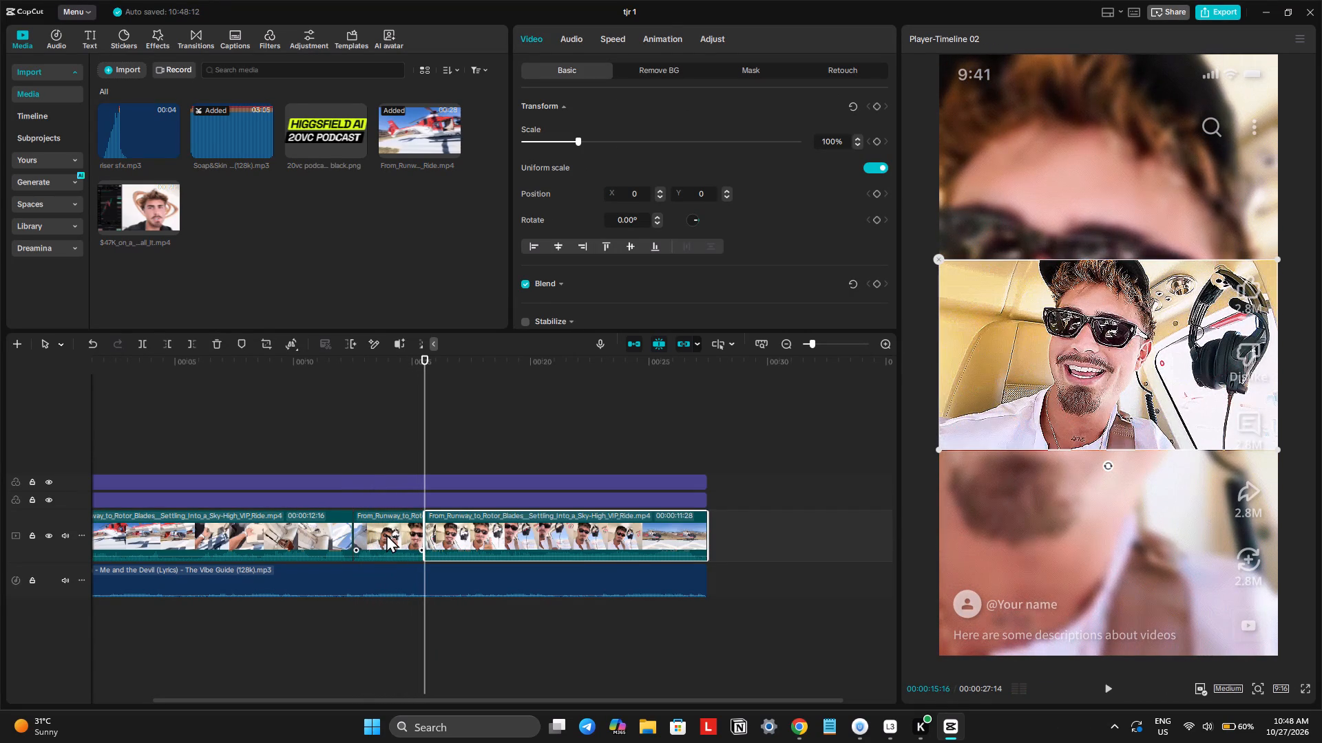
key(ctrl+c)
key(ctrl+v)
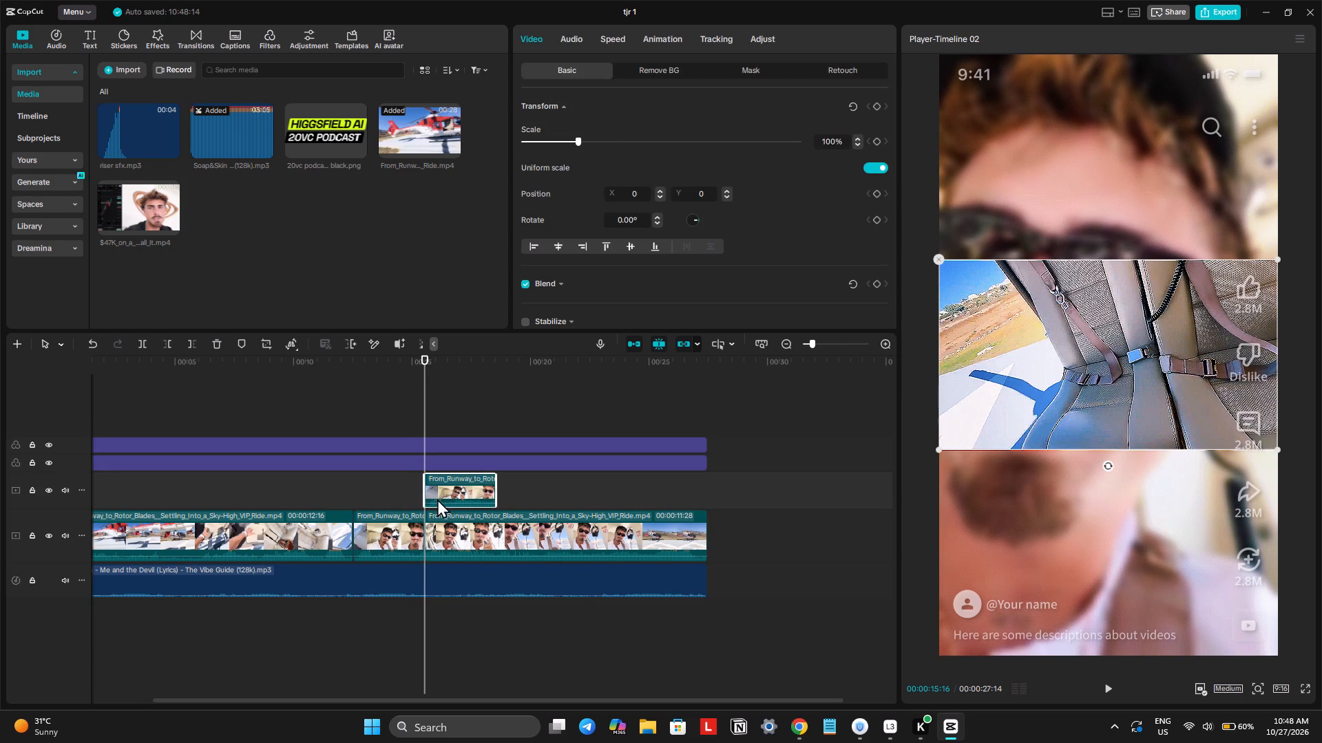
drag(437, 499, 118, 548)
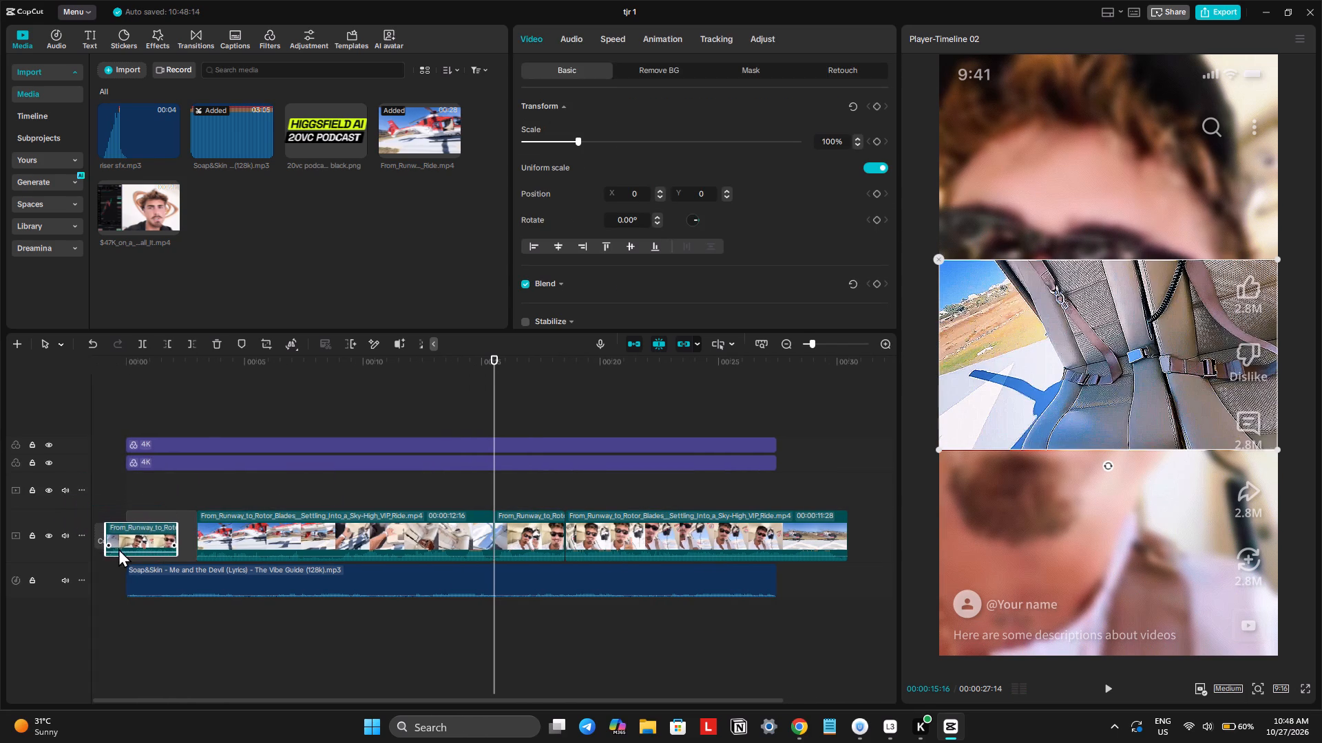
drag(118, 548, 120, 548)
Play the opening to check the transition from the copied selfie segment into the helicopter footage.
click(171, 448)
key(space)
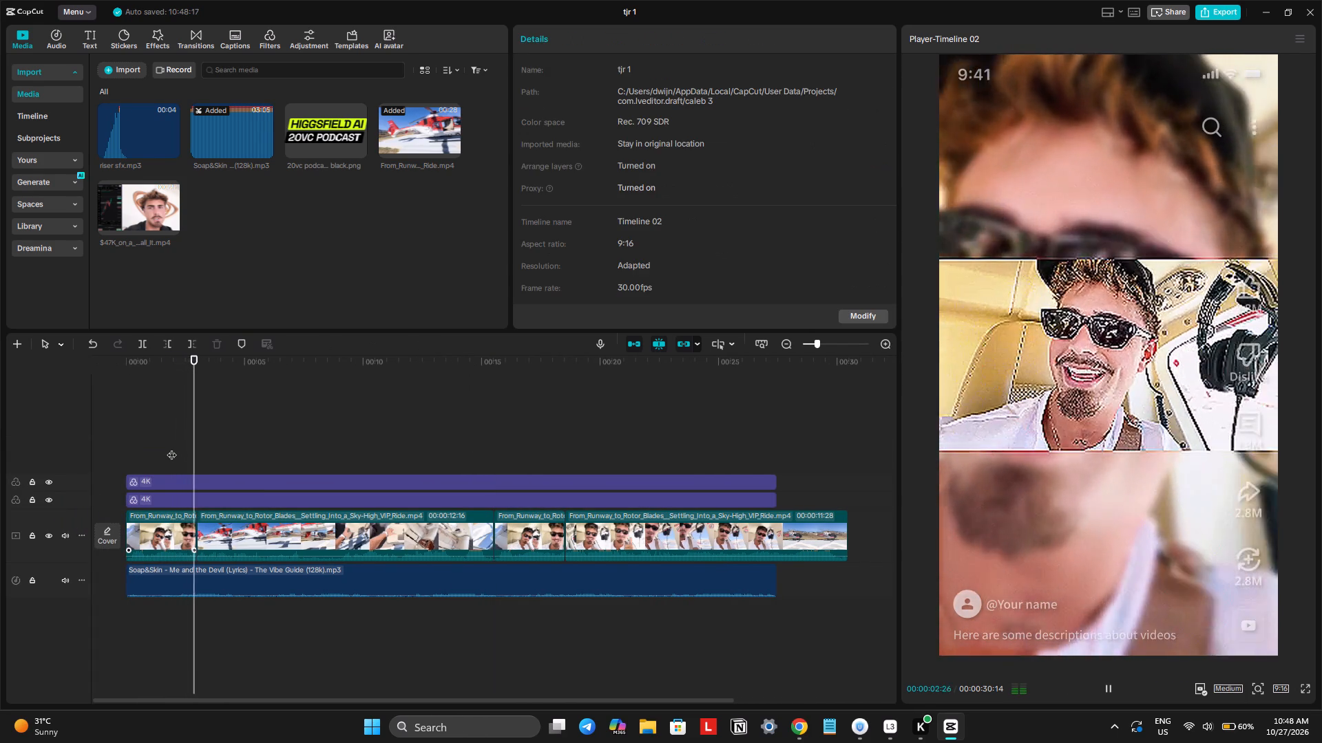
click(188, 456)
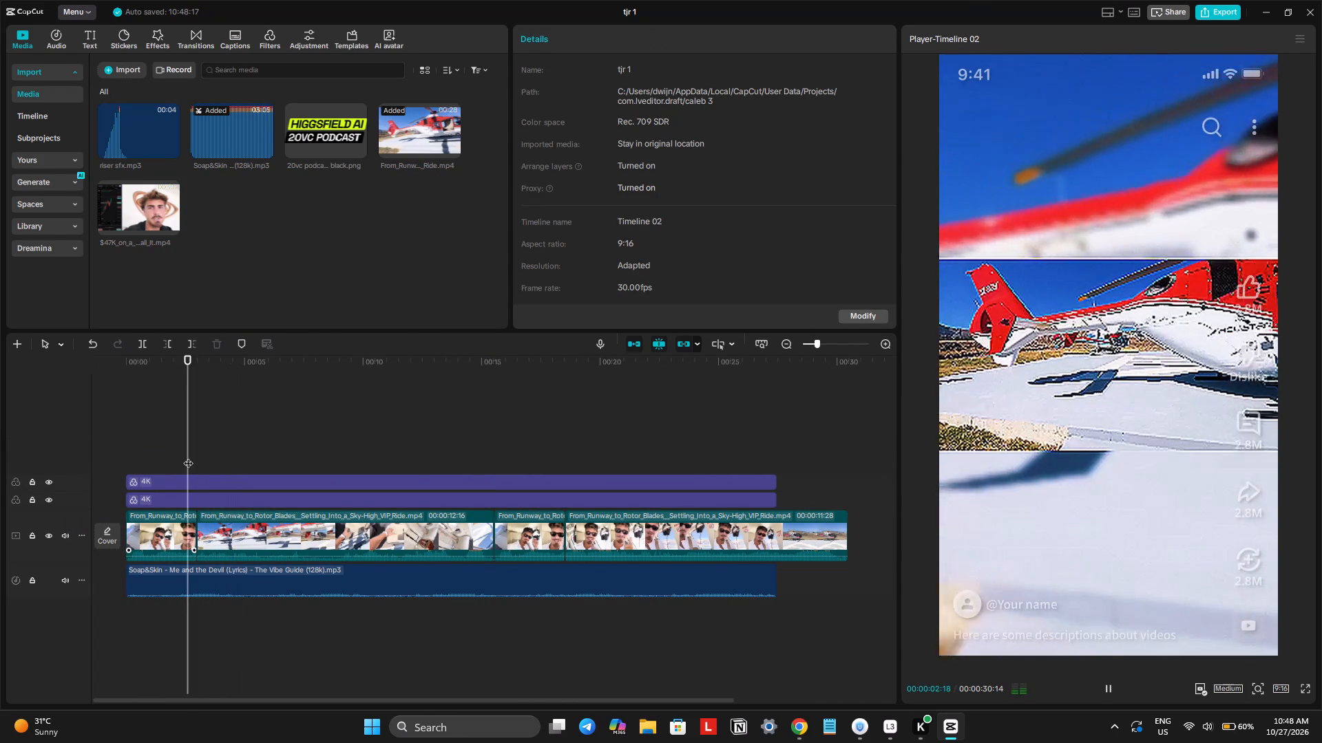
key(space)
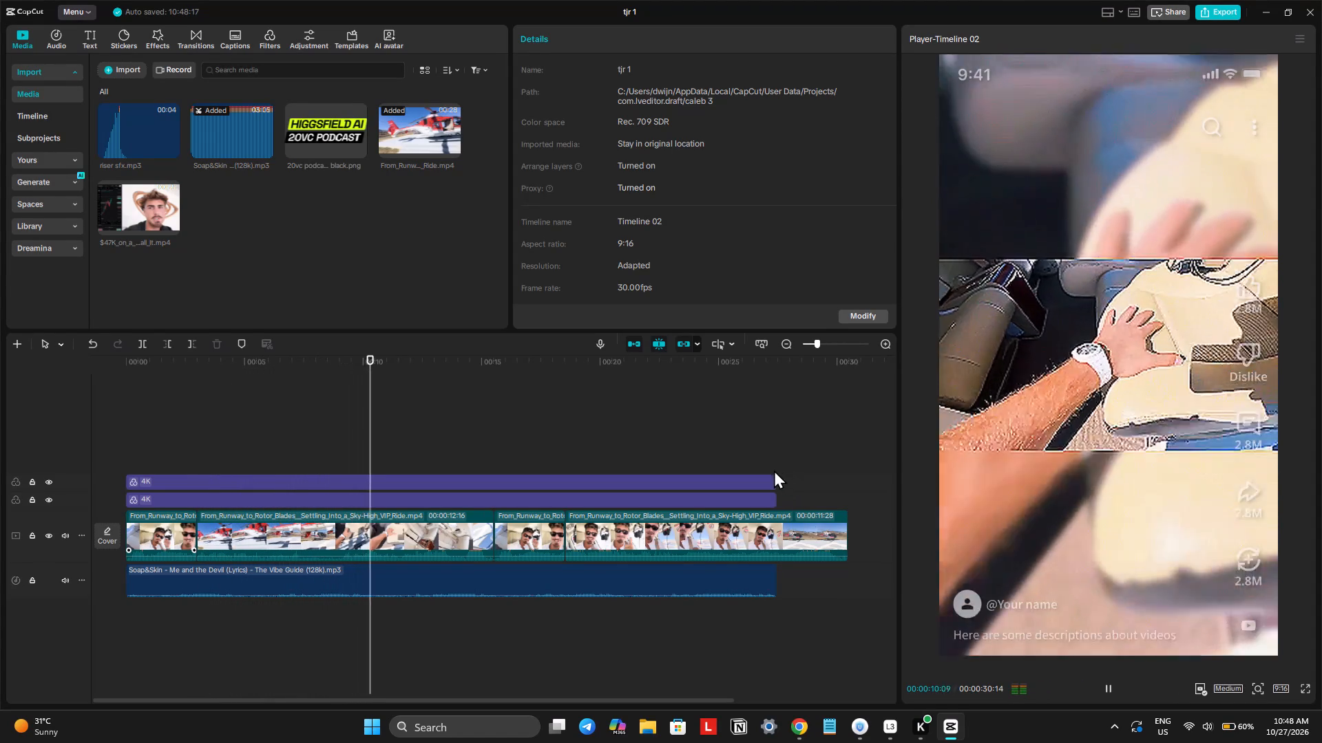
Set the speed of all the video clips on the main track to 1.10x.
drag(858, 524, 858, 528)
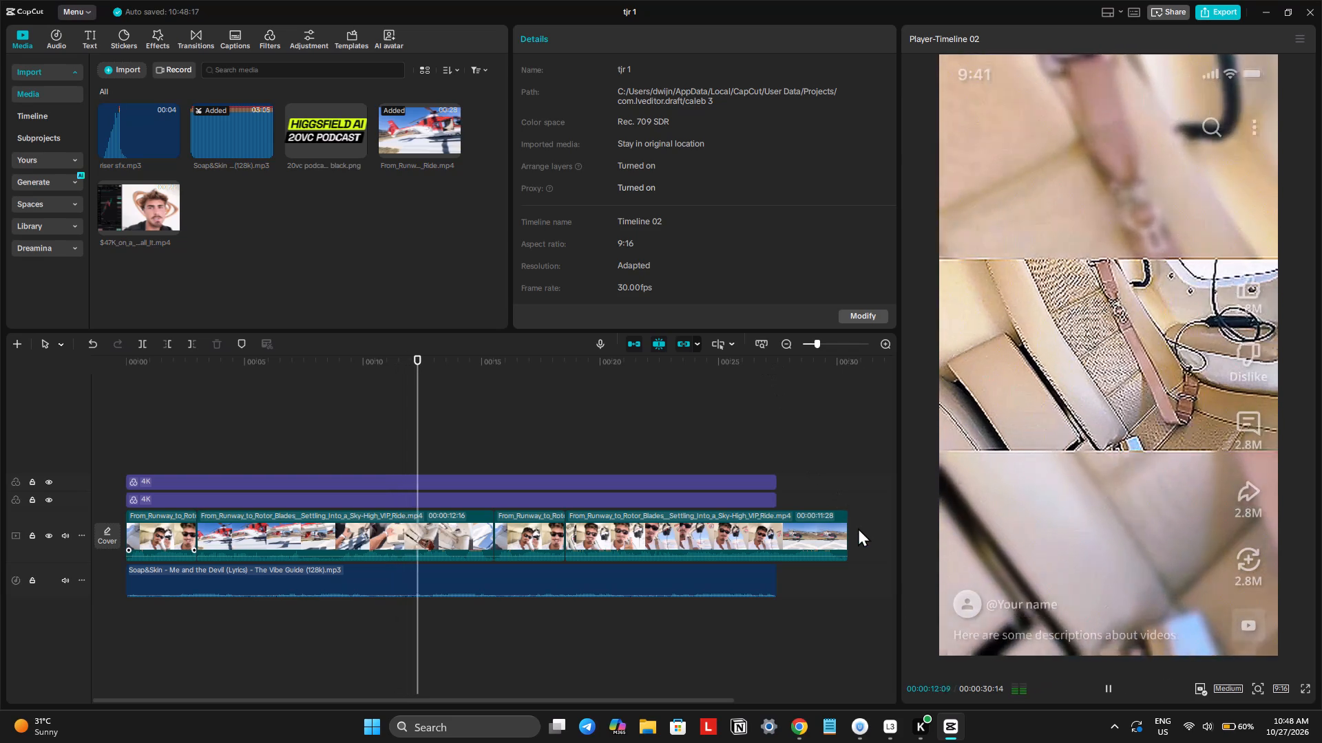
drag(858, 528, 132, 531)
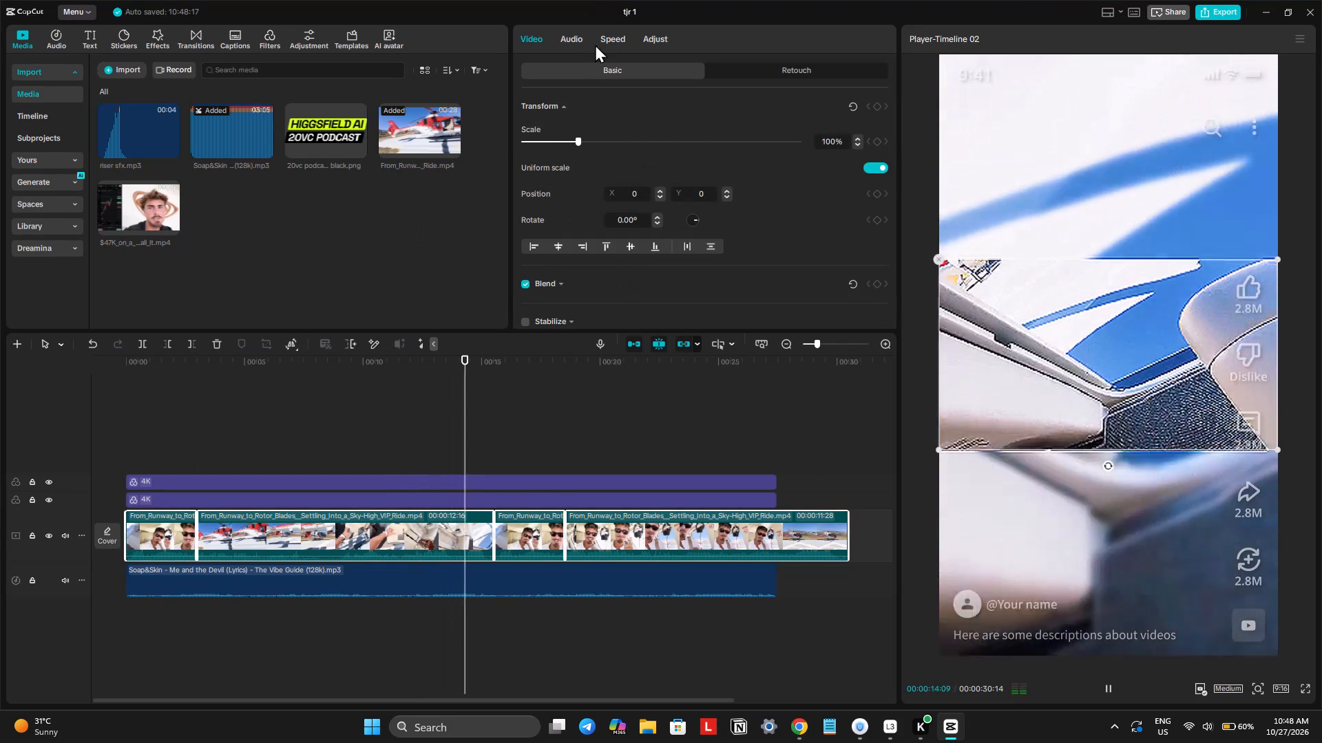
click(611, 38)
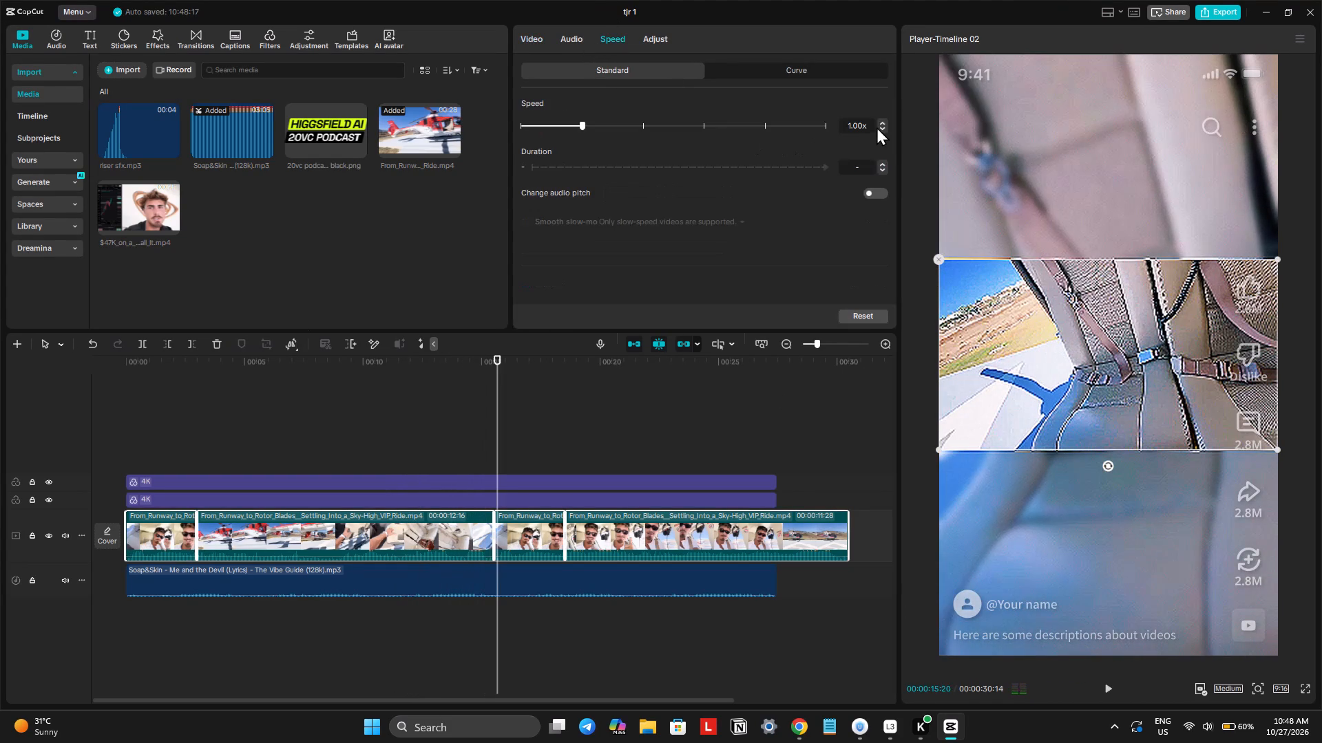
click(880, 123)
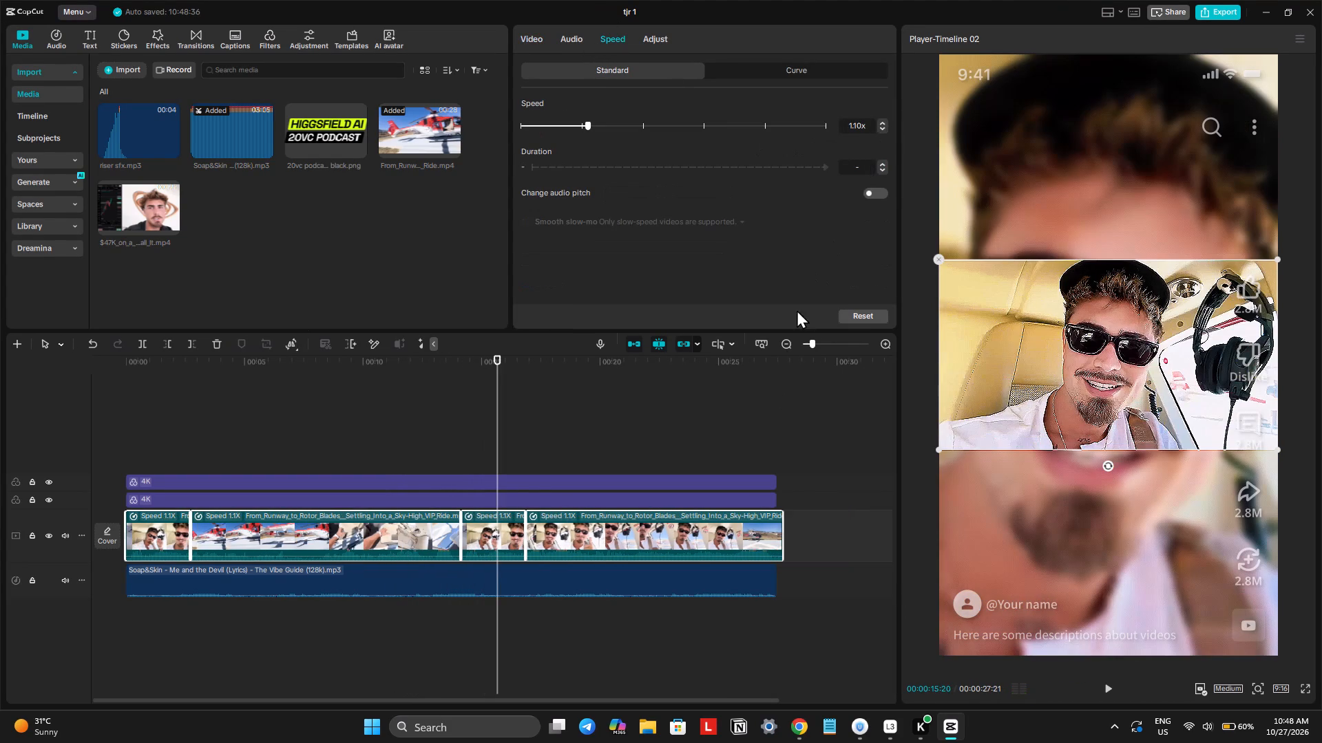
Trim the end of all tracks at 00:00:27:14 so video, filters and music finish together.
click(775, 426)
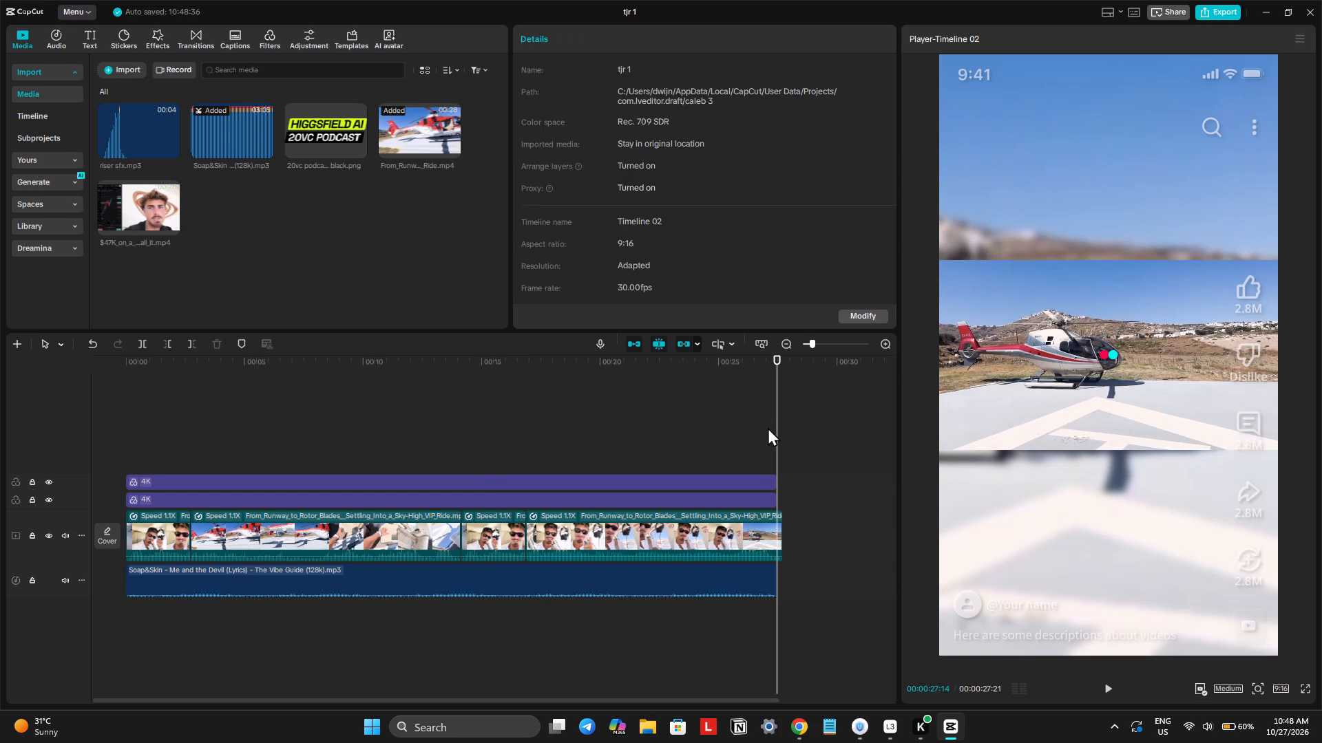
key(ctrl+a)
key(w)
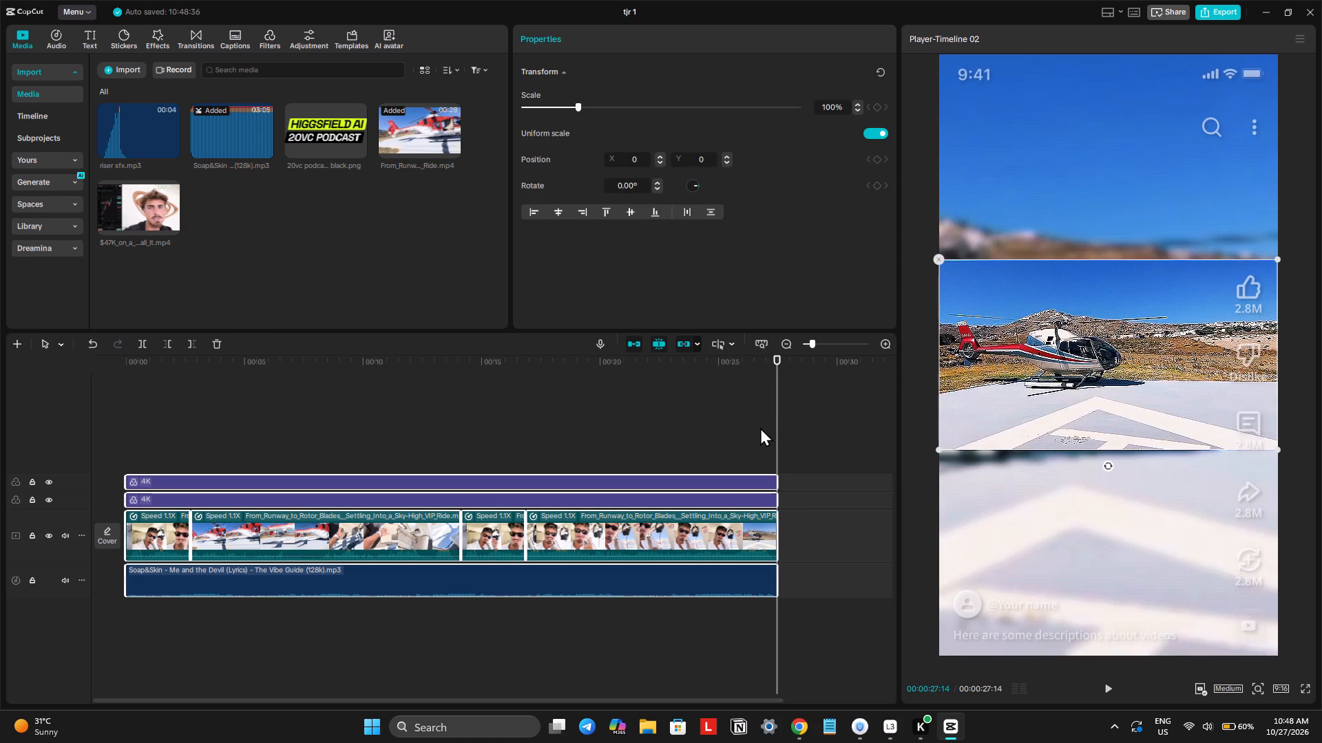
Play back the opening seconds of the sped-up sequence.
key(space)
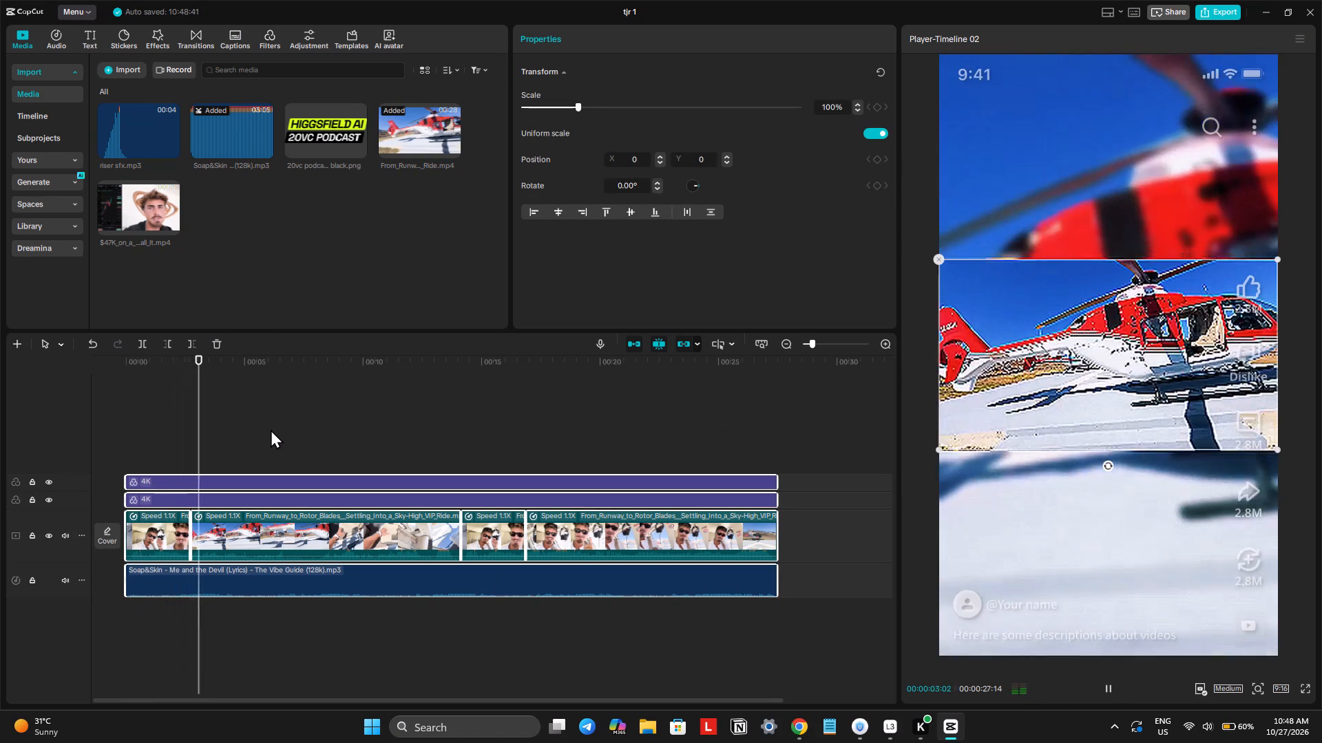
click(202, 431)
Add a default text layer from 00:00:00:00 and extend it to the end of the timeline at 00:00:27:14.
drag(200, 433, 112, 451)
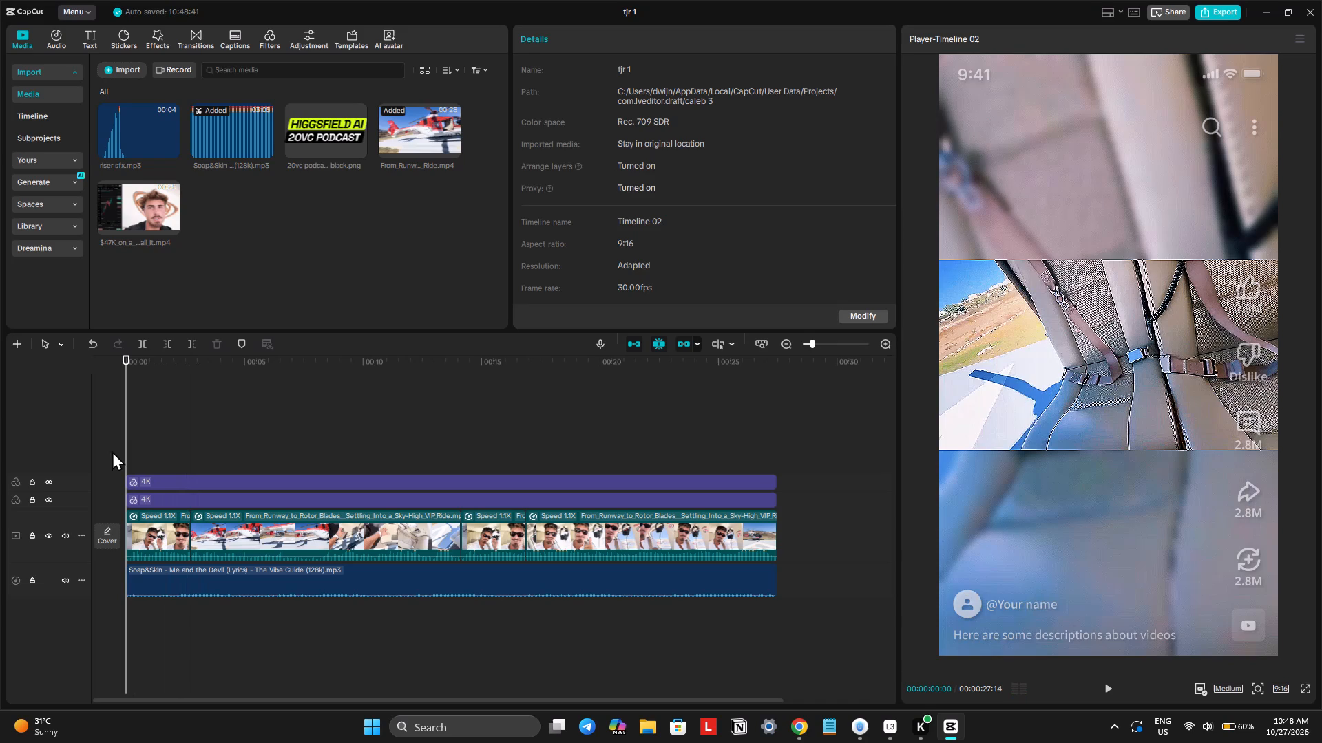
click(82, 39)
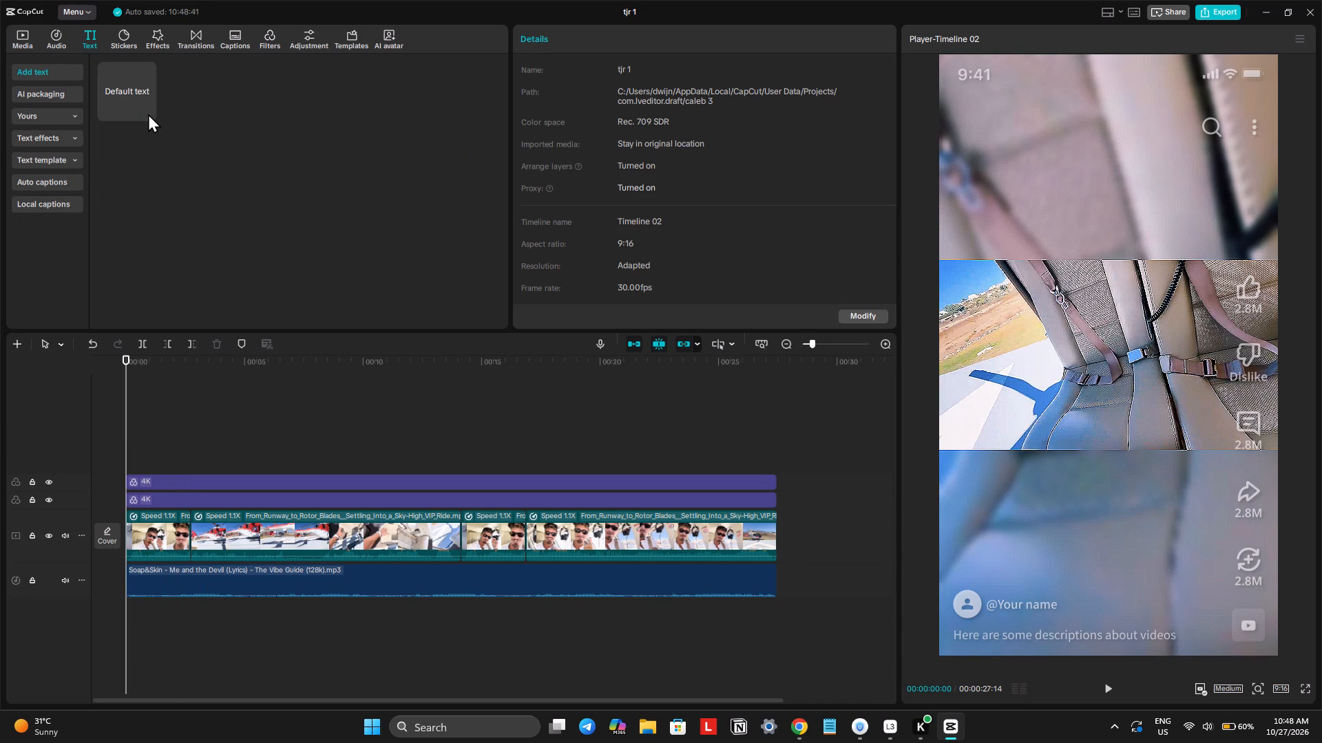
click(144, 107)
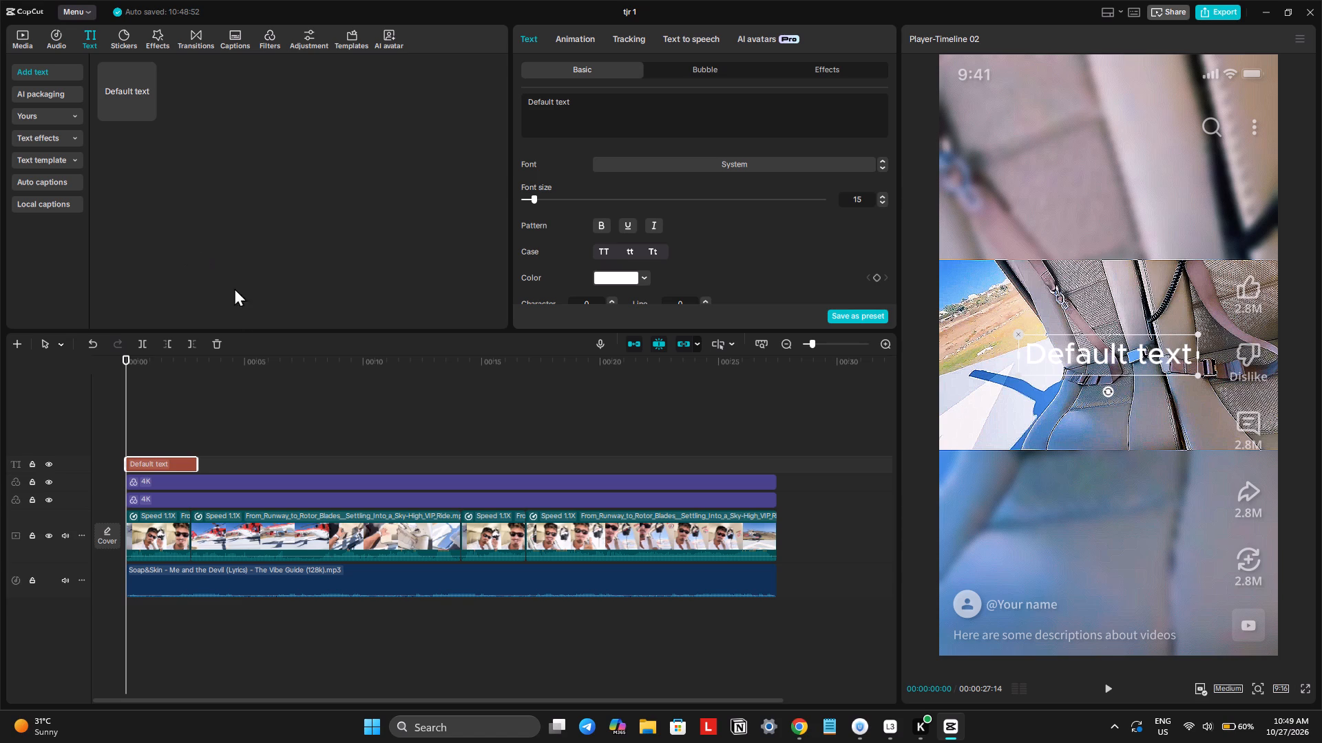
drag(196, 464, 607, 478)
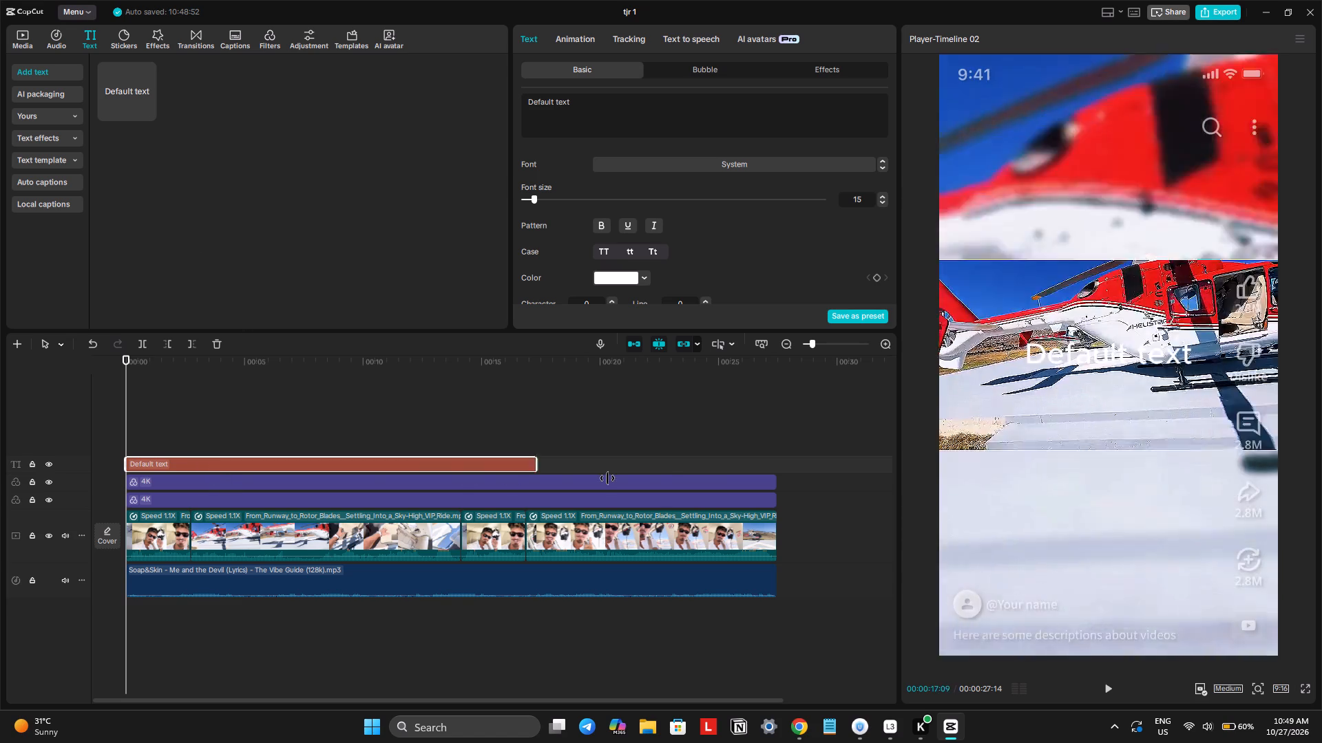
drag(607, 478, 772, 508)
Replace the default text of the caption layer with "Bro's Private Chopper" followed by a space.
drag(582, 100, 498, 99)
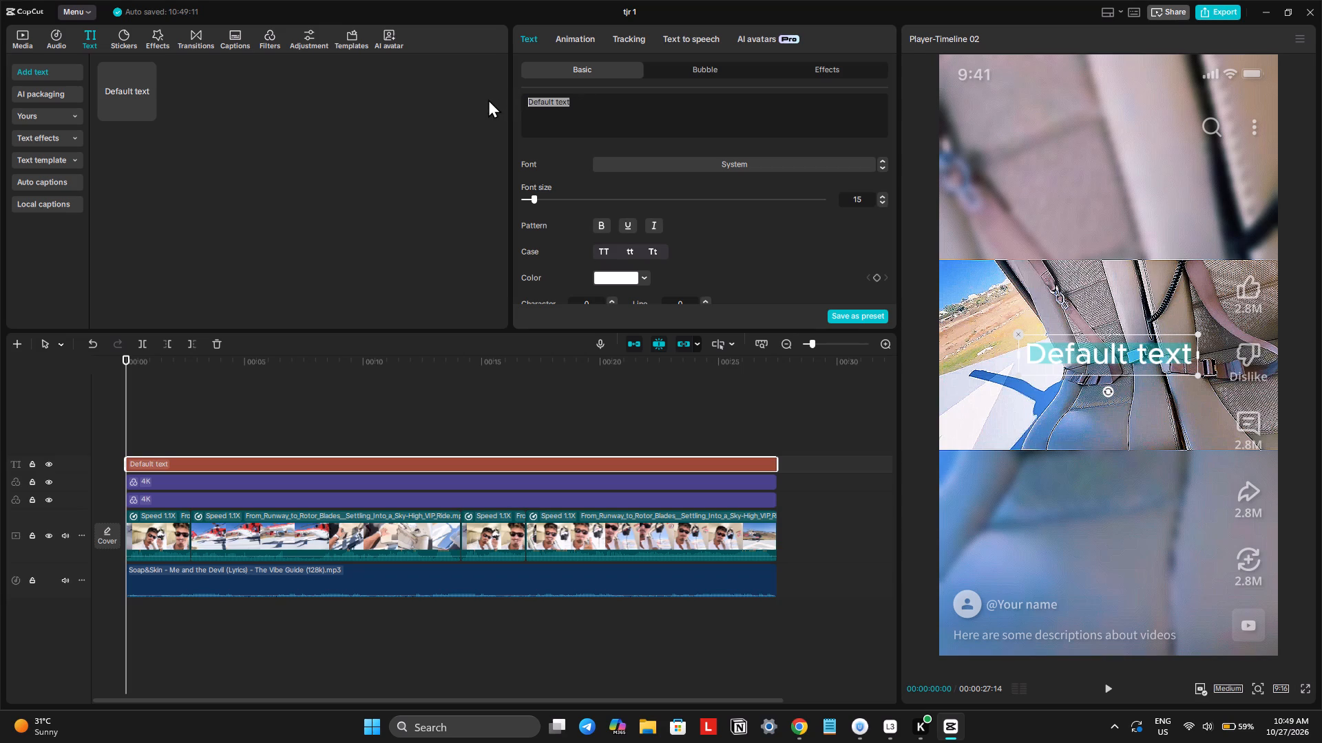
text(Bro)
key(space)
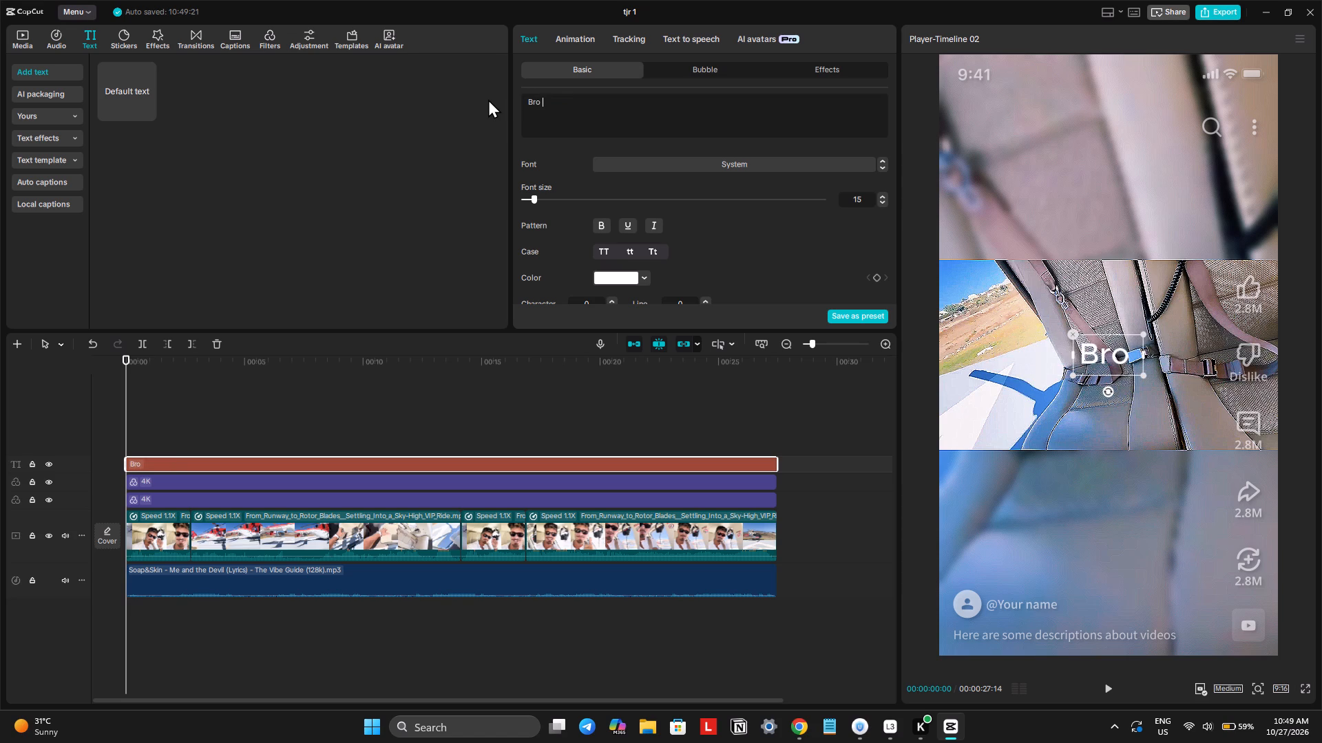
key(BackSpace)
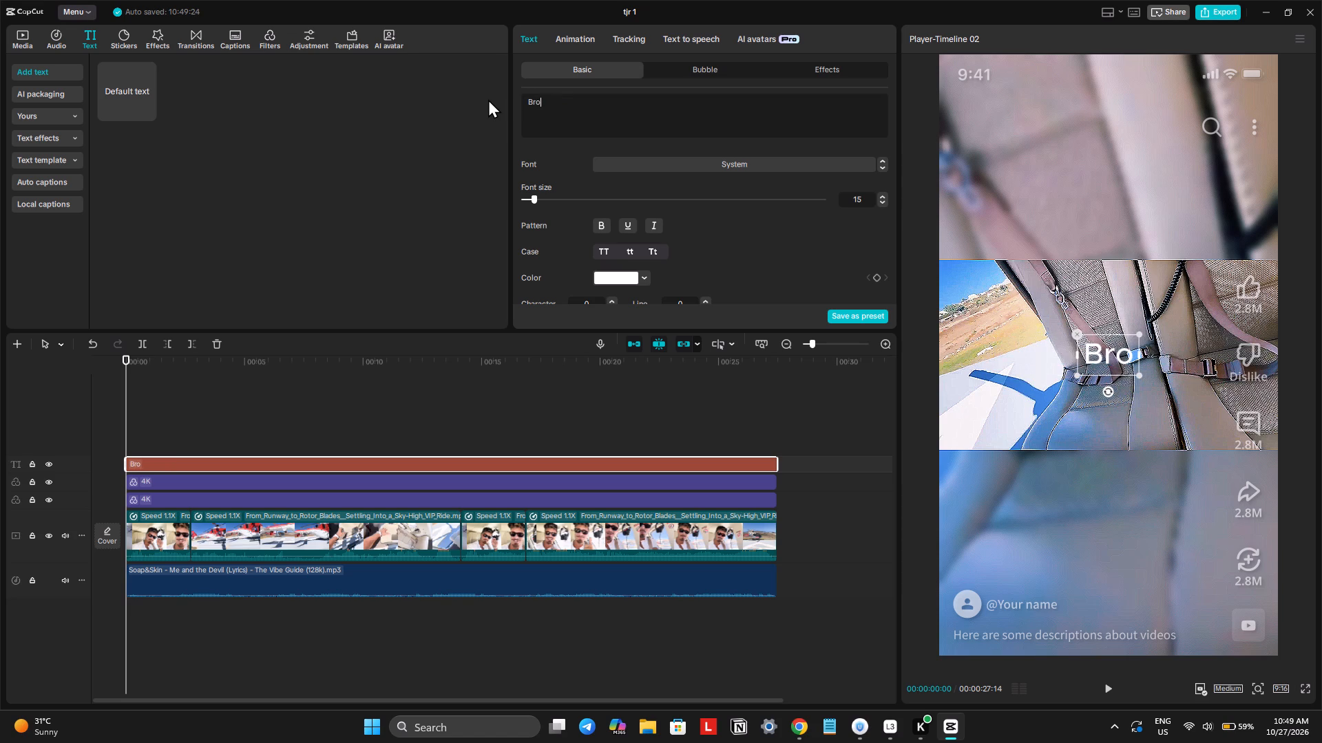
key(apostrophe)
text(s)
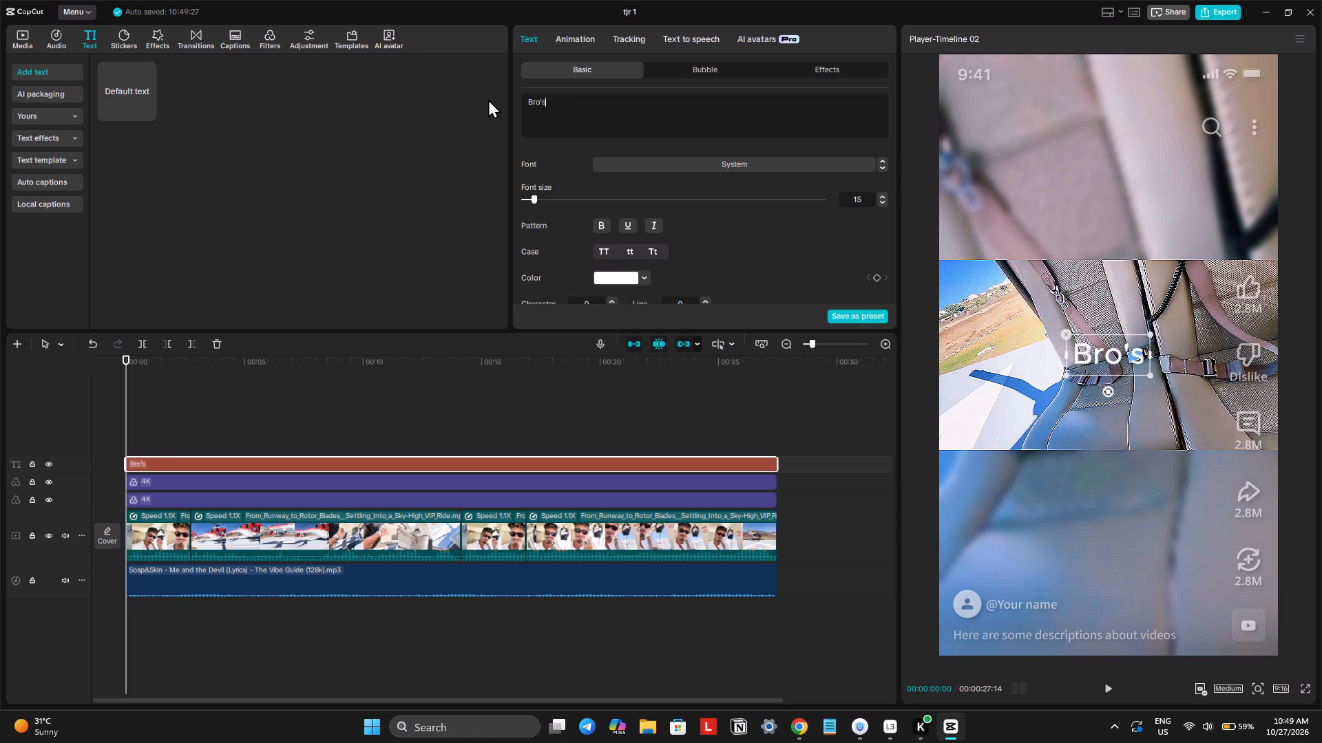
key(space)
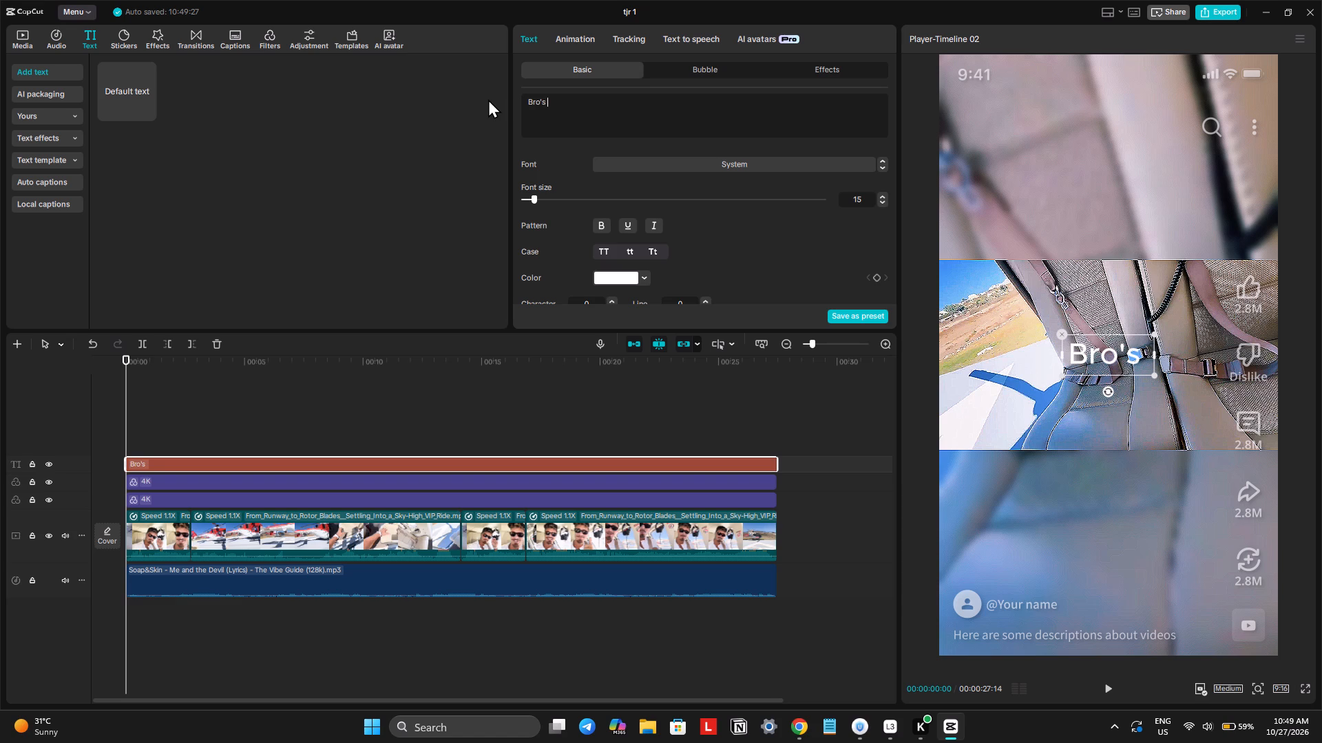
text(Private)
key(space)
text(Chopper)
key(space)
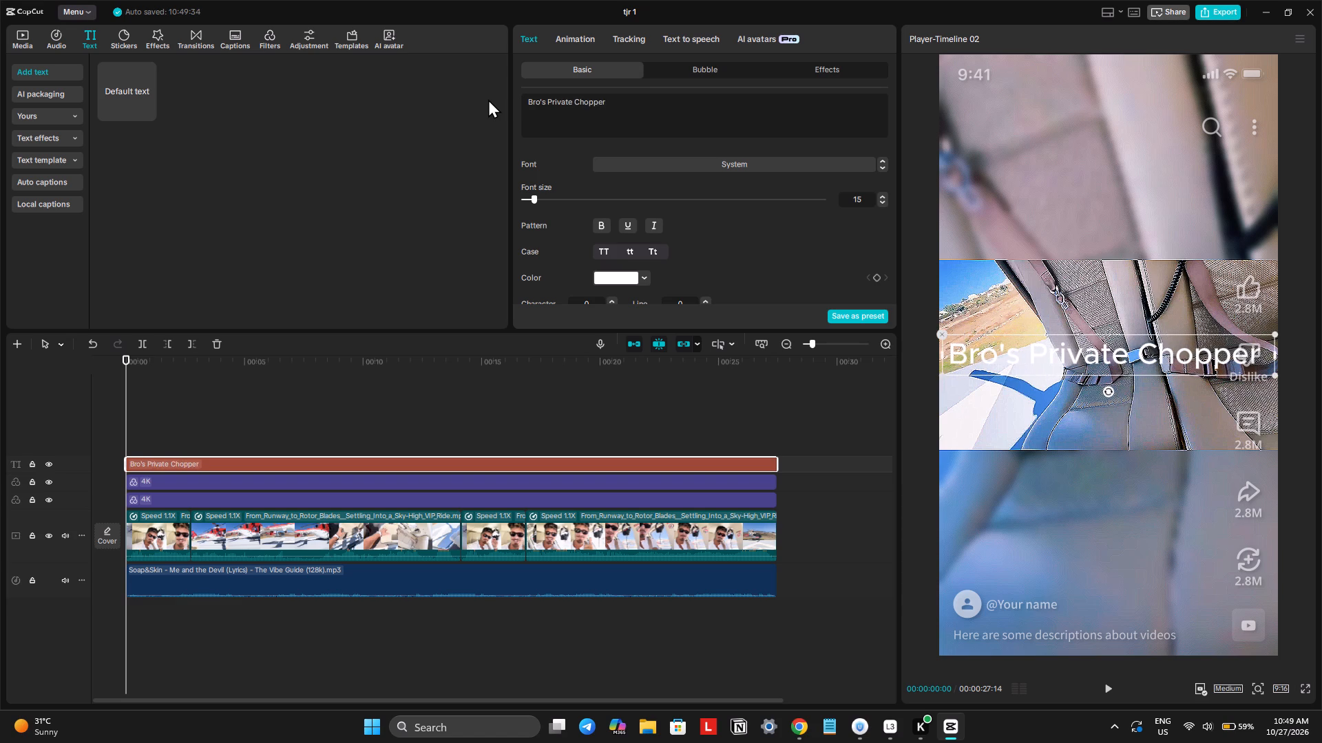
Add the hushed face emoji at the end of the caption "Bro's Private Chopper".
key(super+v)
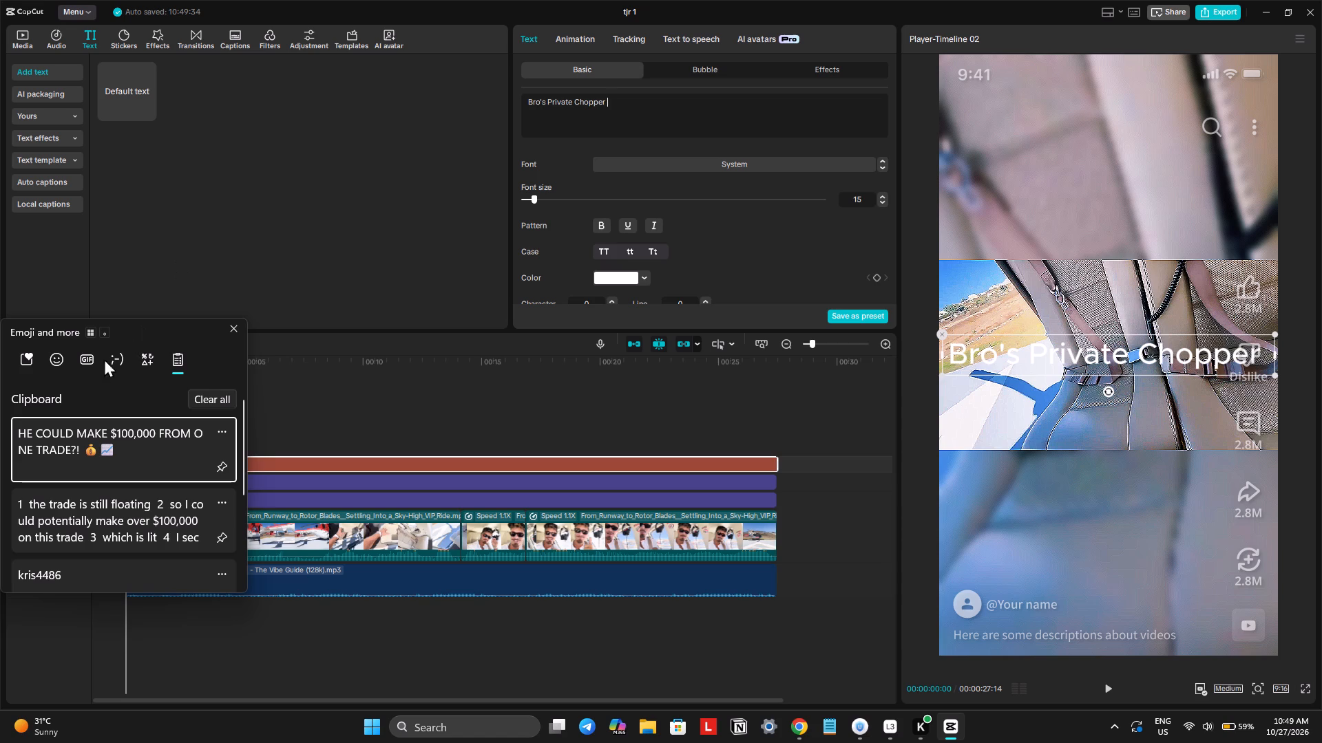
click(59, 363)
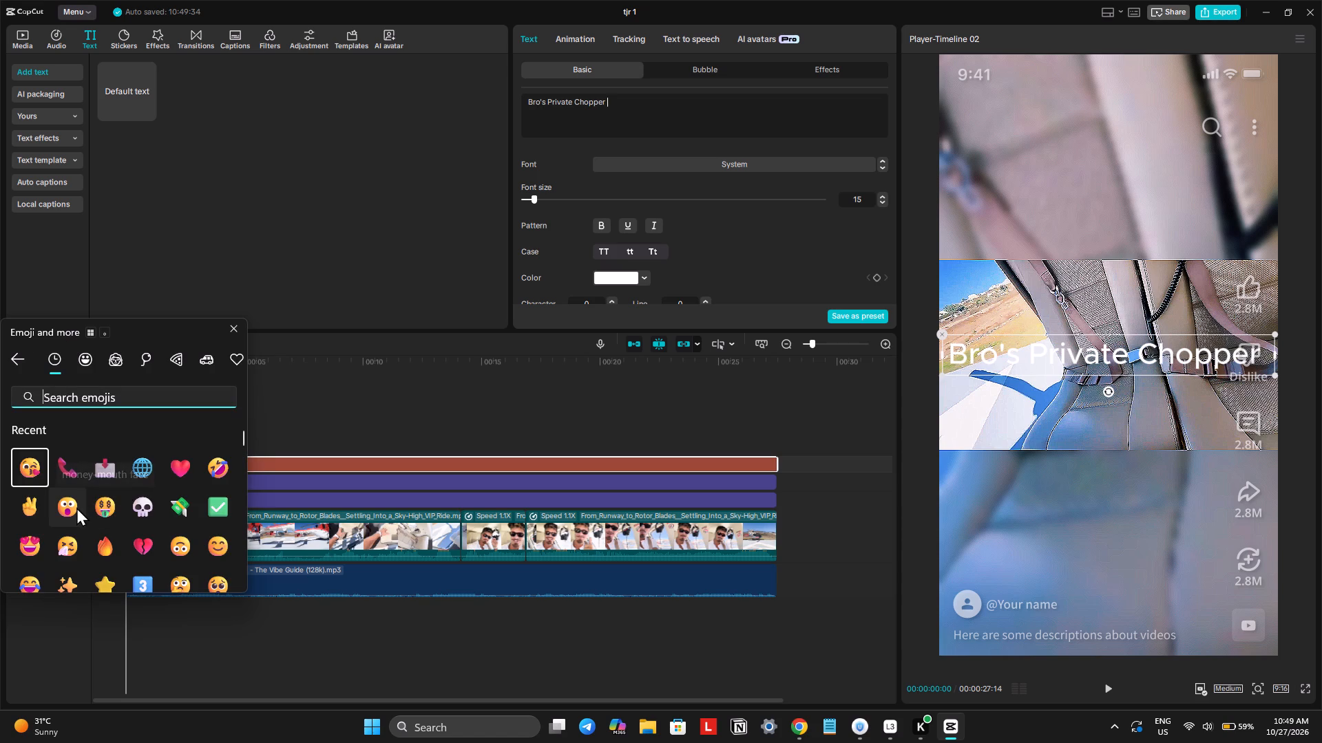
scroll(136, 542, down, 2)
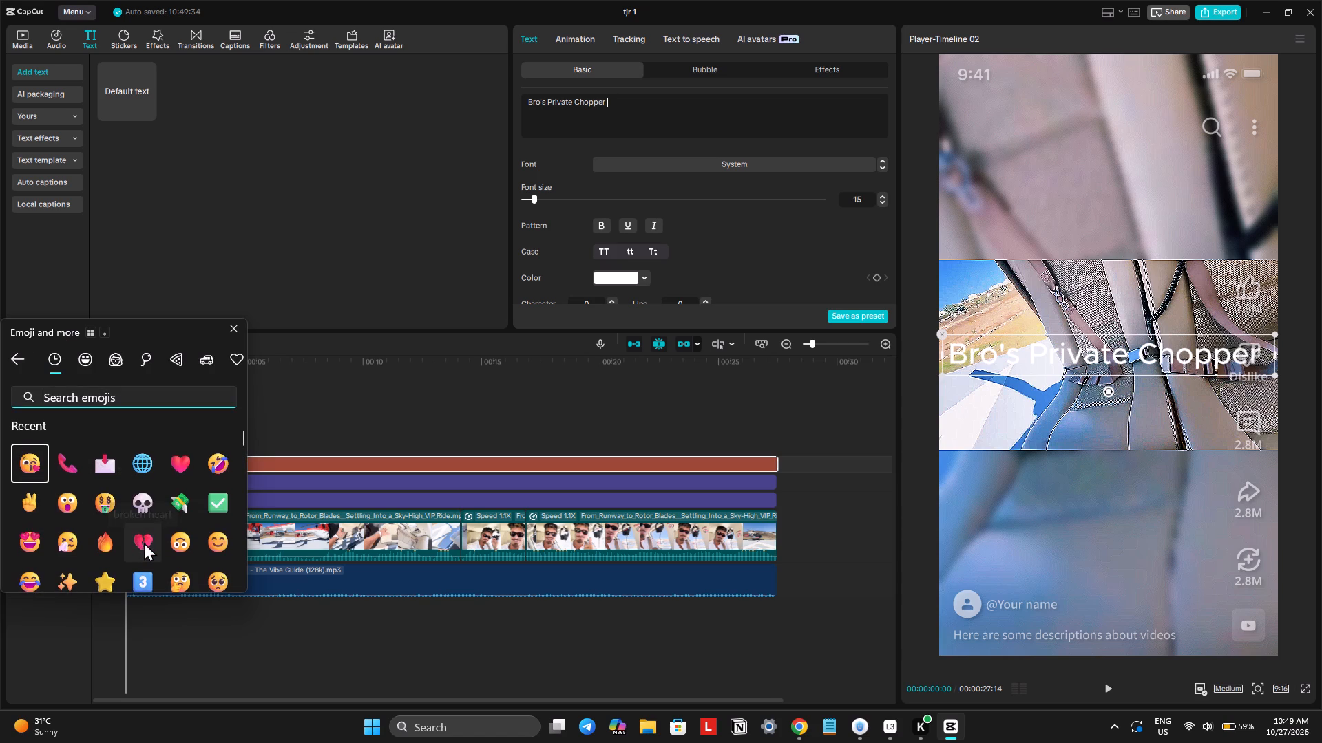
scroll(144, 542, down, 3)
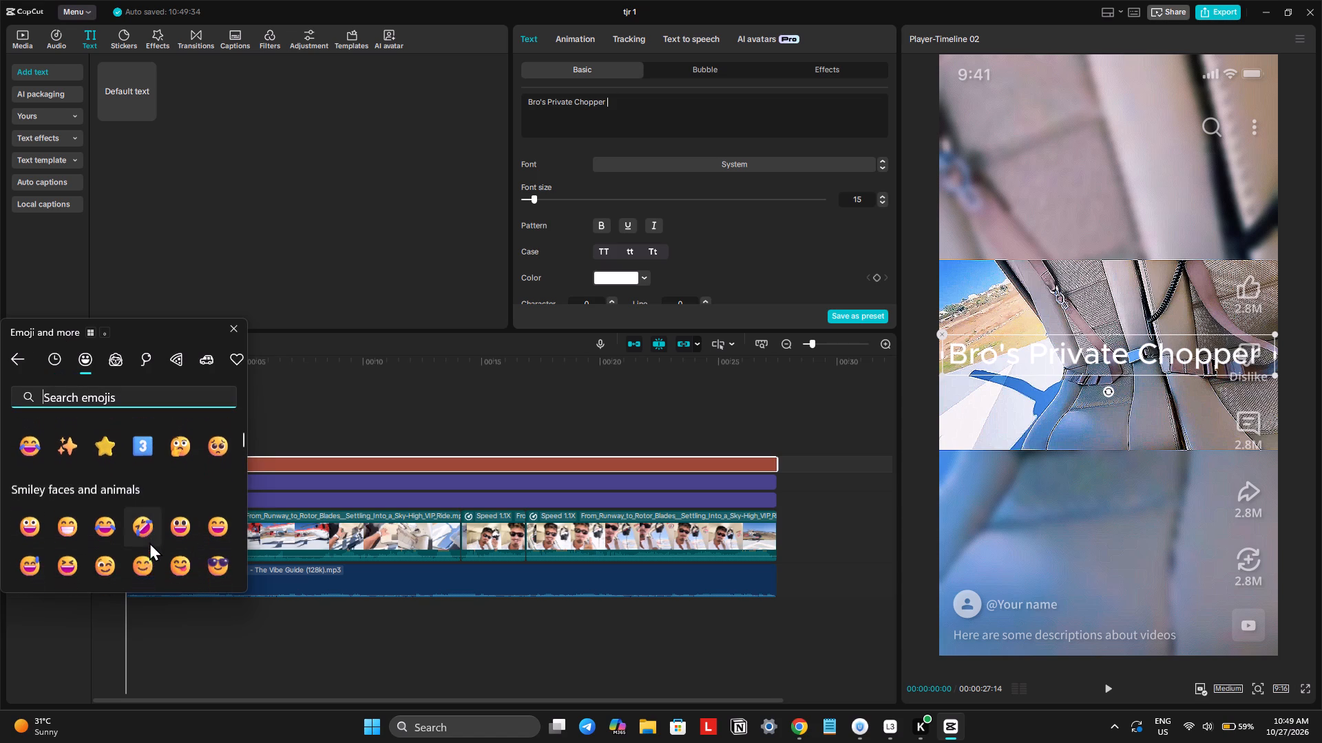
scroll(149, 542, down, 2)
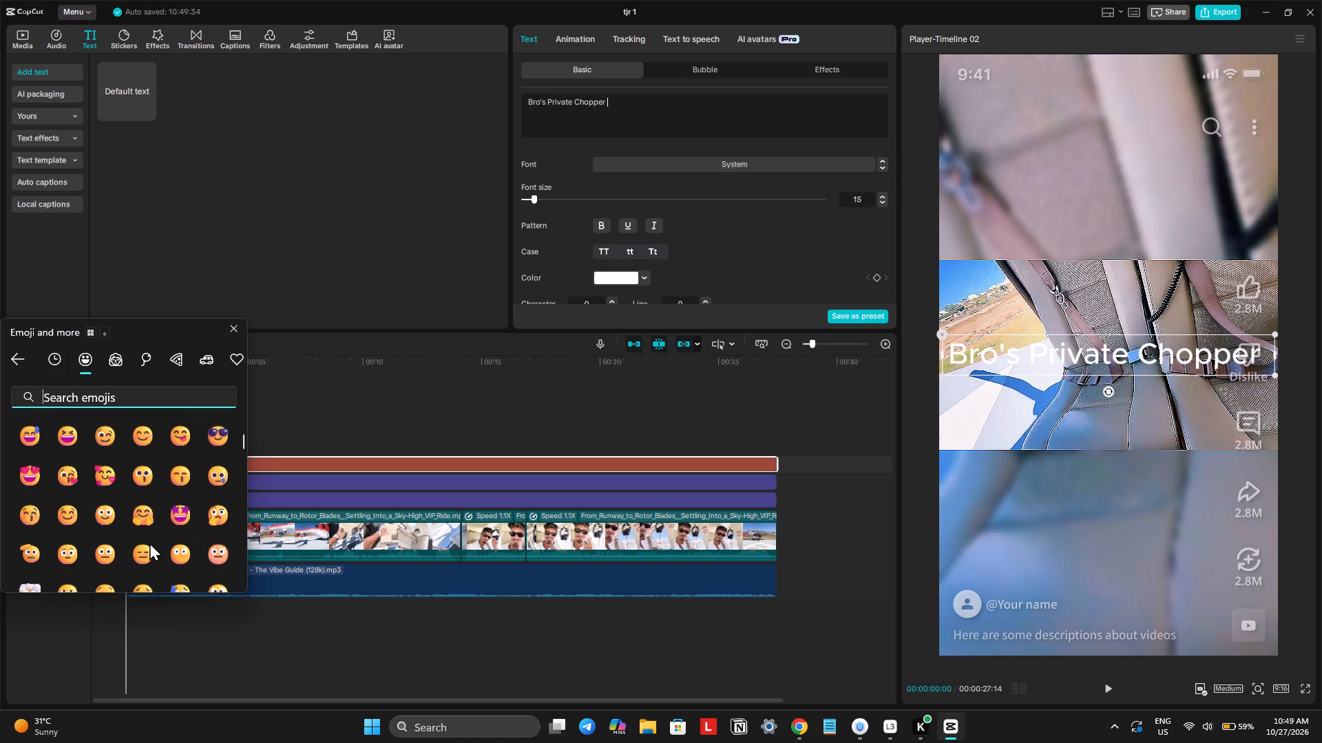
scroll(149, 542, down, 3)
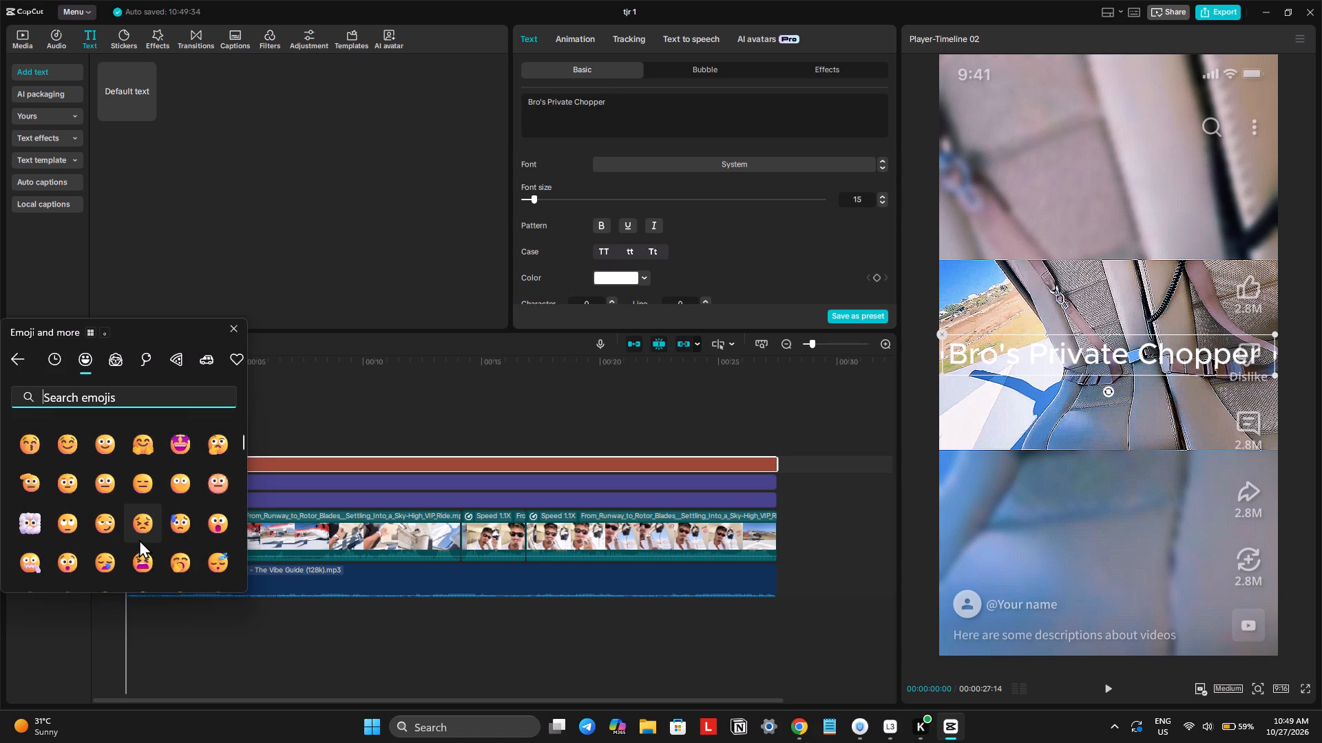
scroll(139, 539, down, 1)
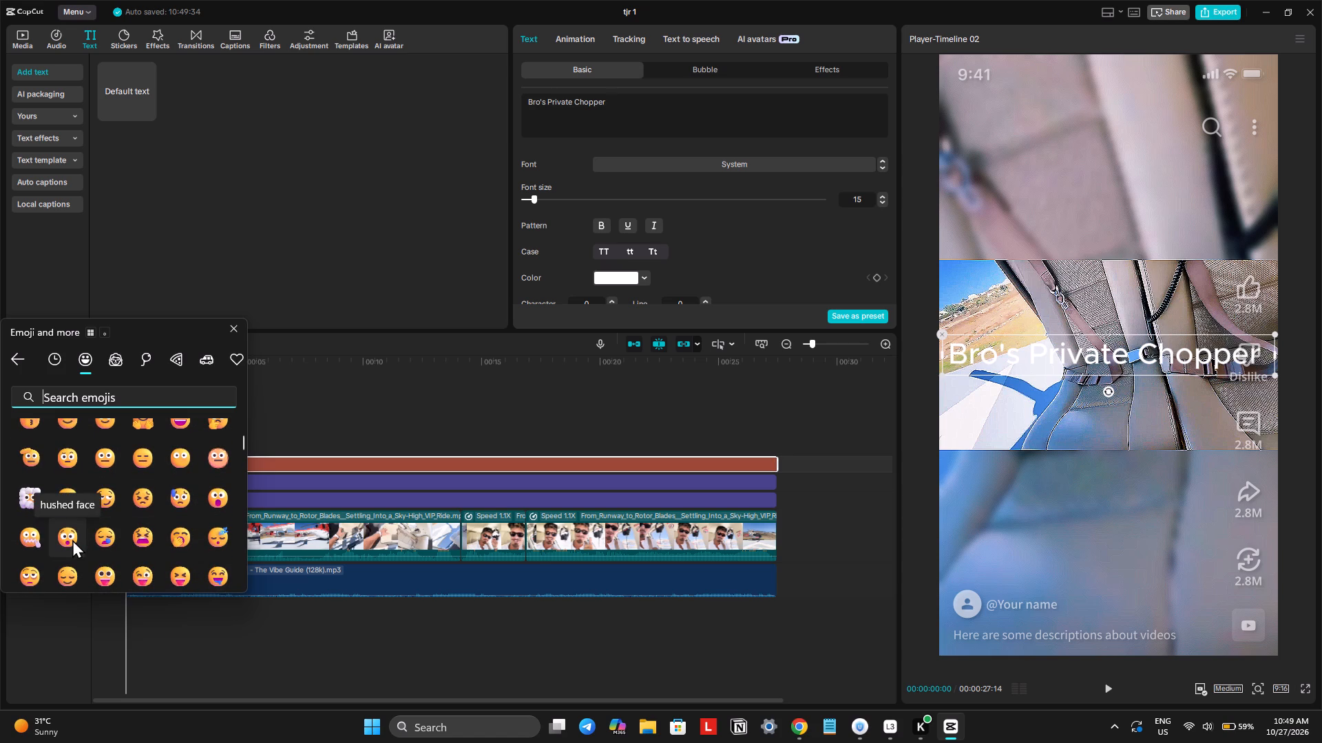
click(72, 539)
click(636, 171)
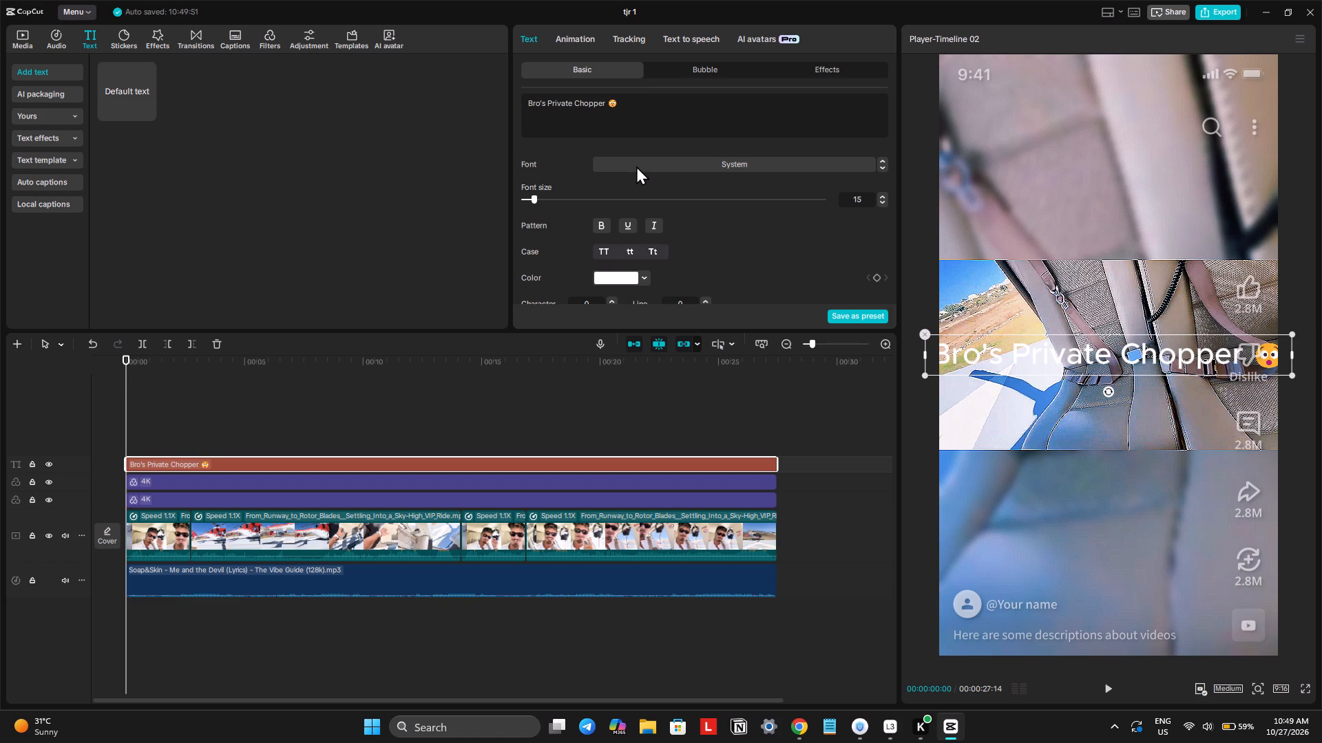
Set the caption's font to Poppins Black Italic.
click(731, 164)
scroll(657, 280, up, 1)
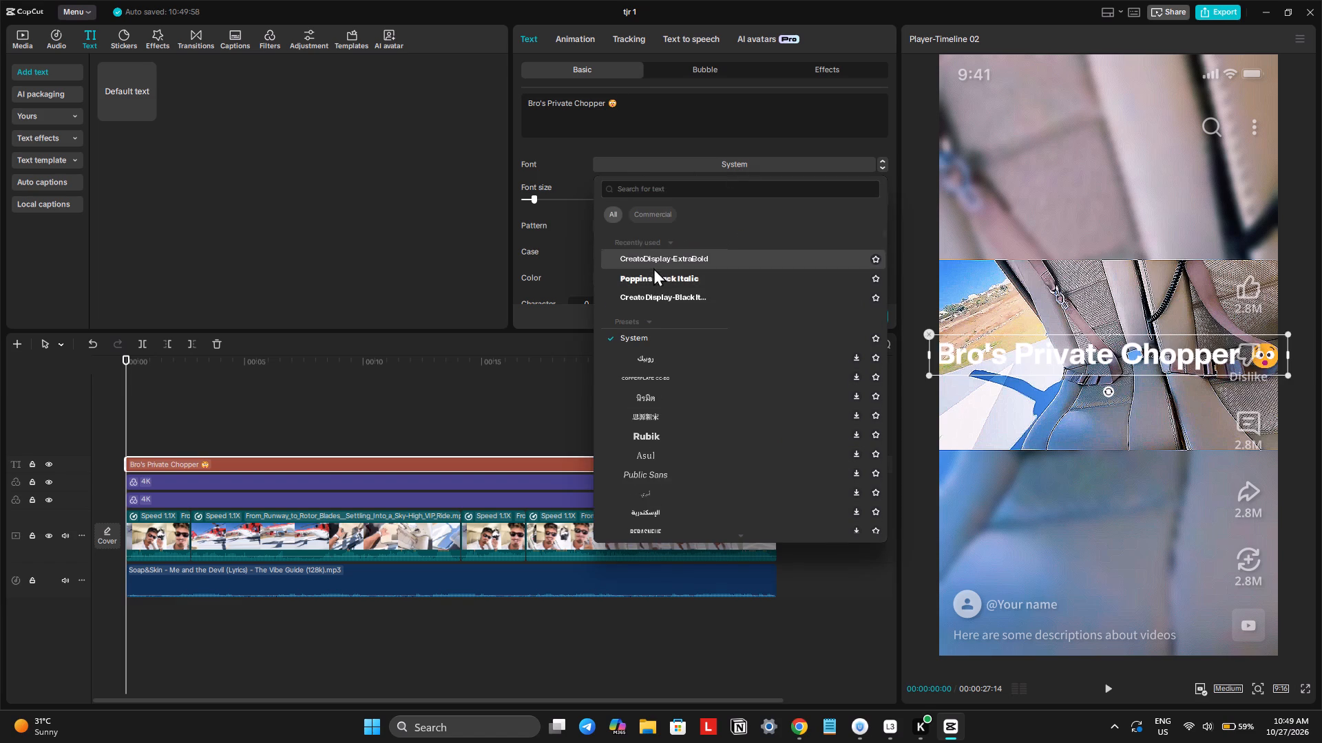
click(653, 278)
Move the caption up onto the blurred area just above the sharp video, at about X 57, Y 804.
drag(1011, 350, 1024, 284)
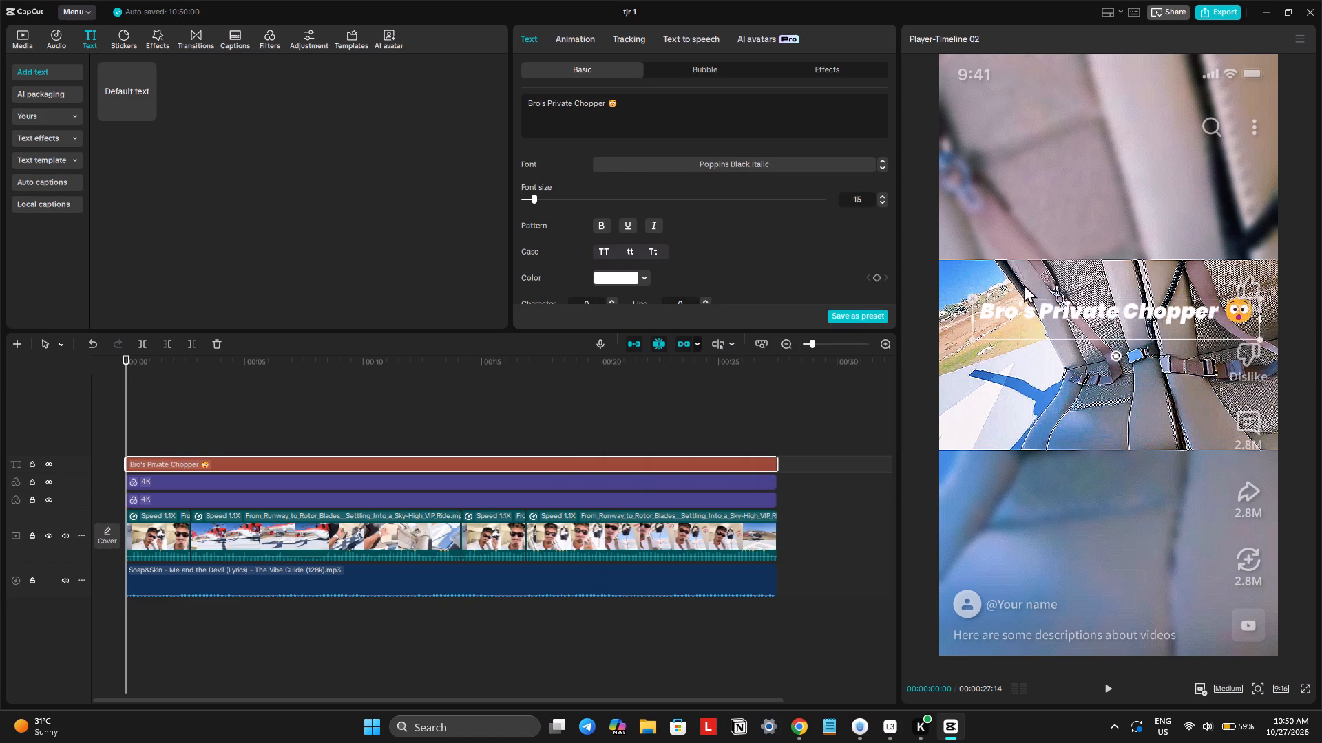
drag(1024, 284, 1020, 224)
Give the caption a black background in the second of the two background styles, leaving the shadow off.
scroll(583, 330, down, 4)
scroll(614, 257, down, 2)
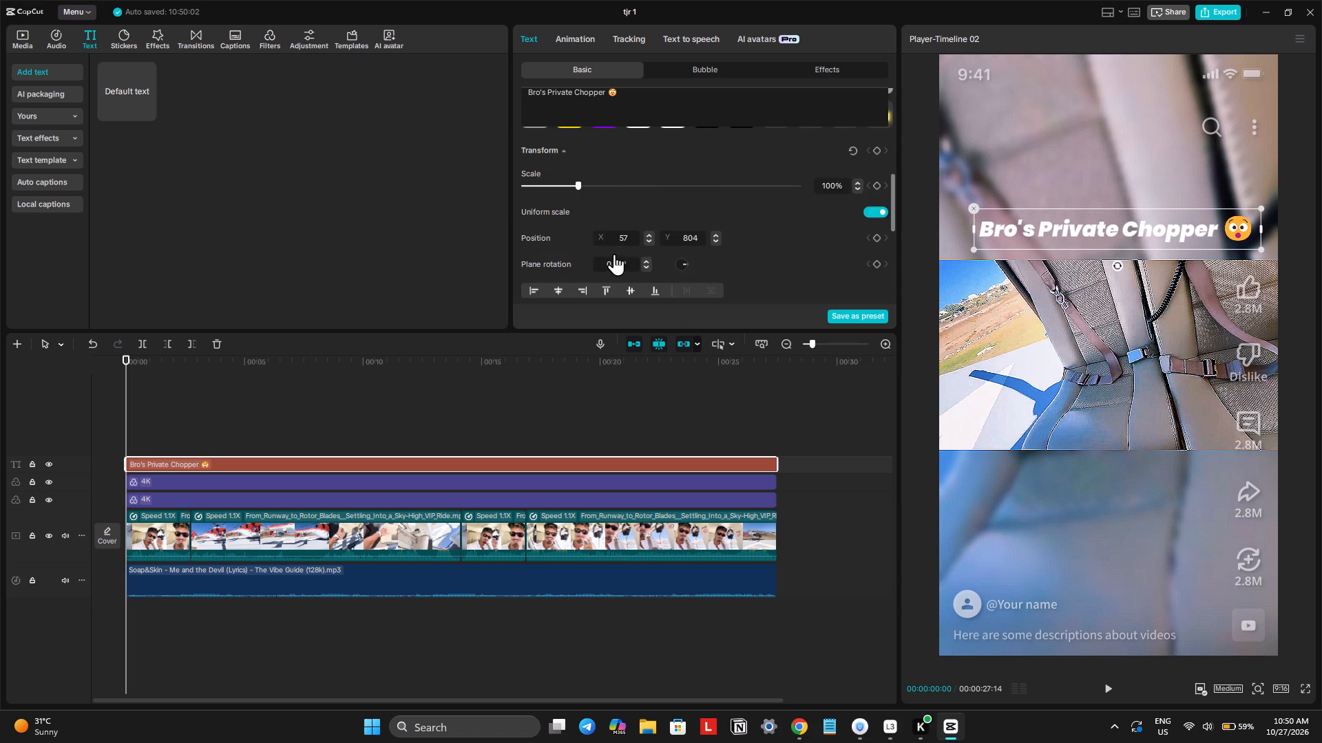
scroll(614, 254, down, 2)
click(526, 246)
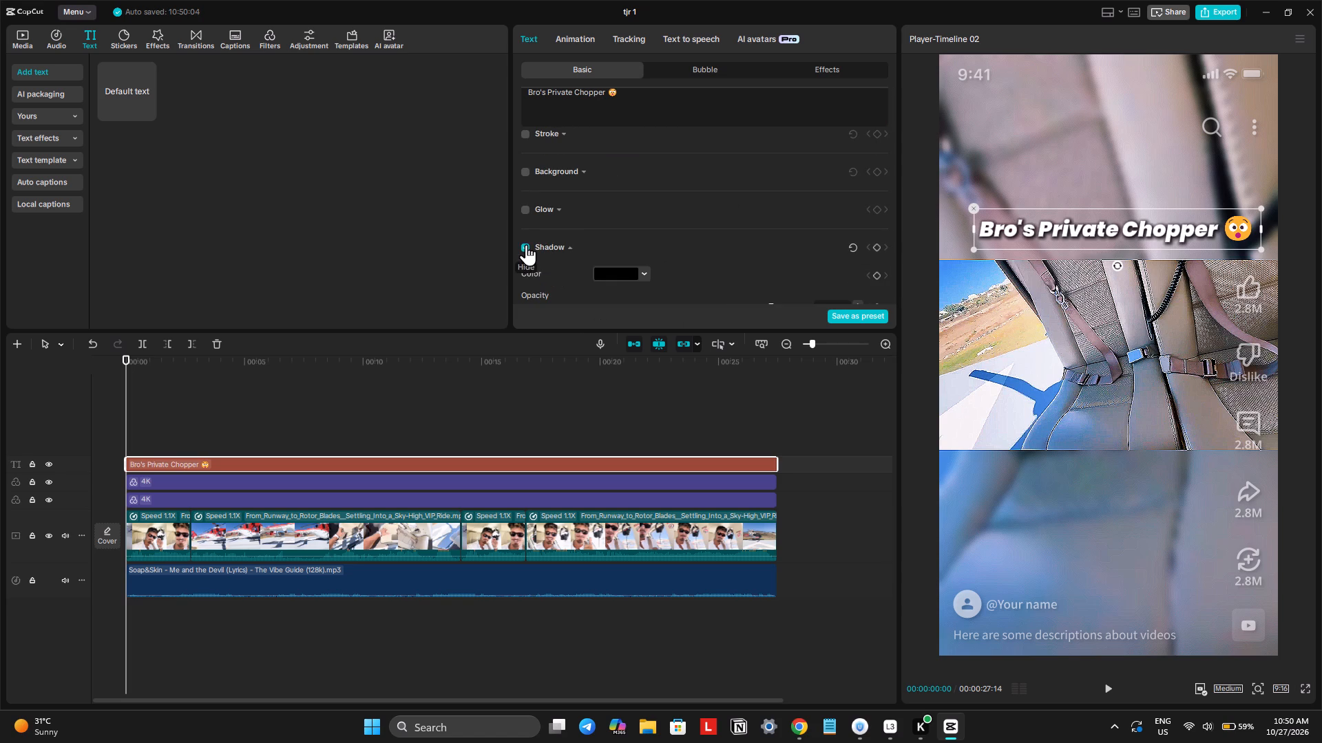
click(521, 246)
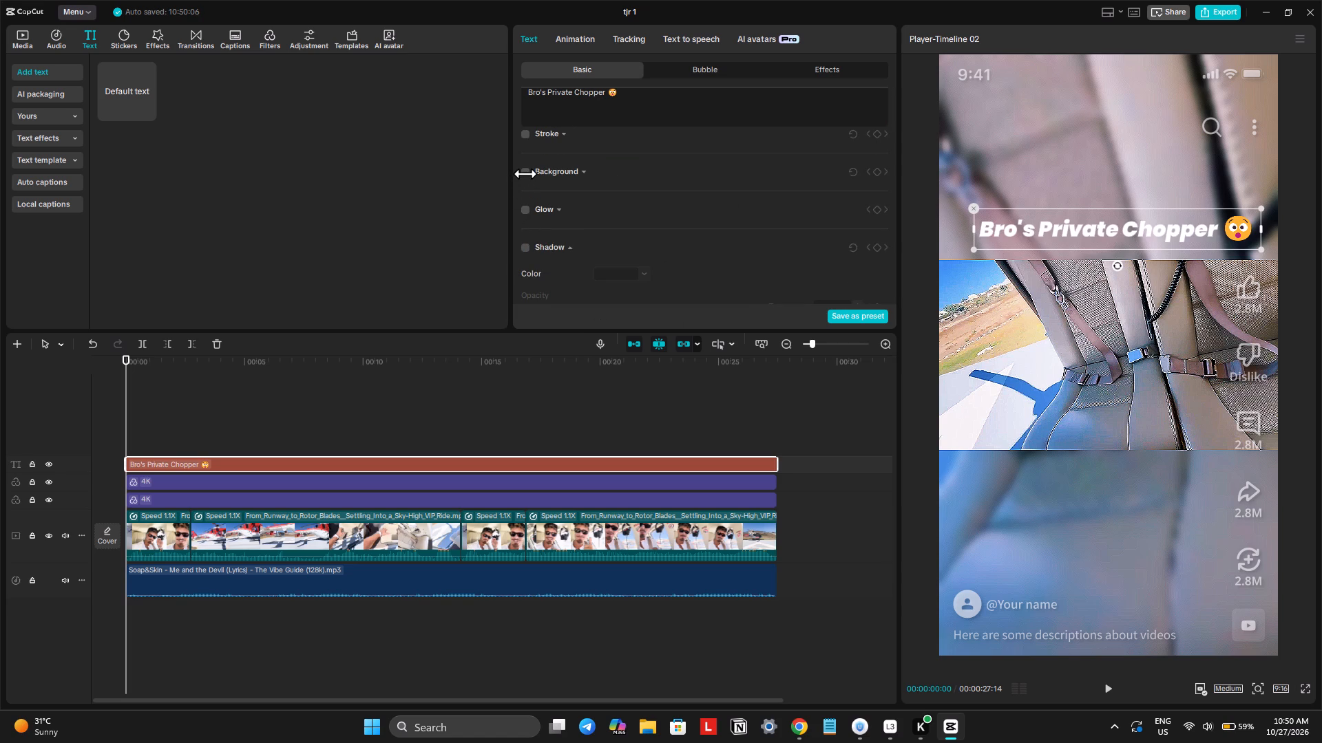
click(525, 173)
click(589, 220)
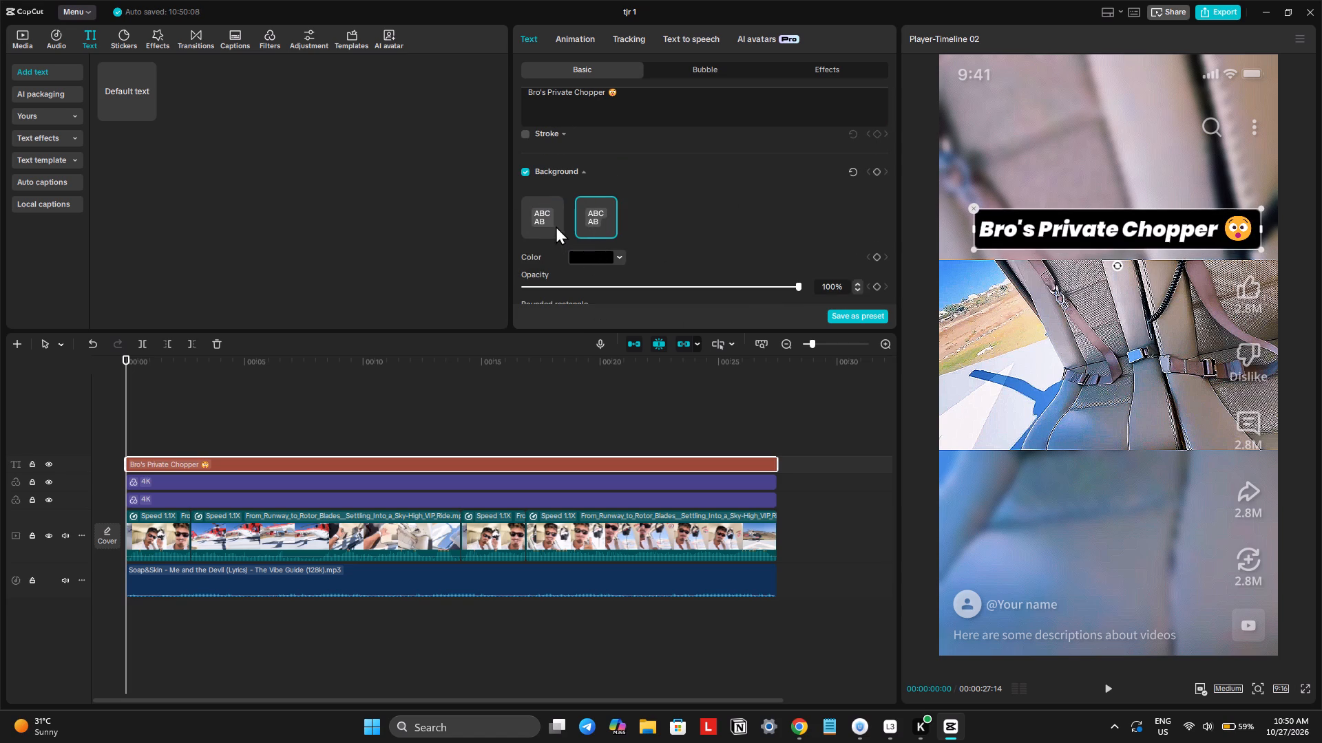
click(550, 222)
click(597, 217)
Play back the opening seconds from the start to check the caption over the selfie hook.
click(140, 369)
drag(140, 369, 109, 372)
key(space)
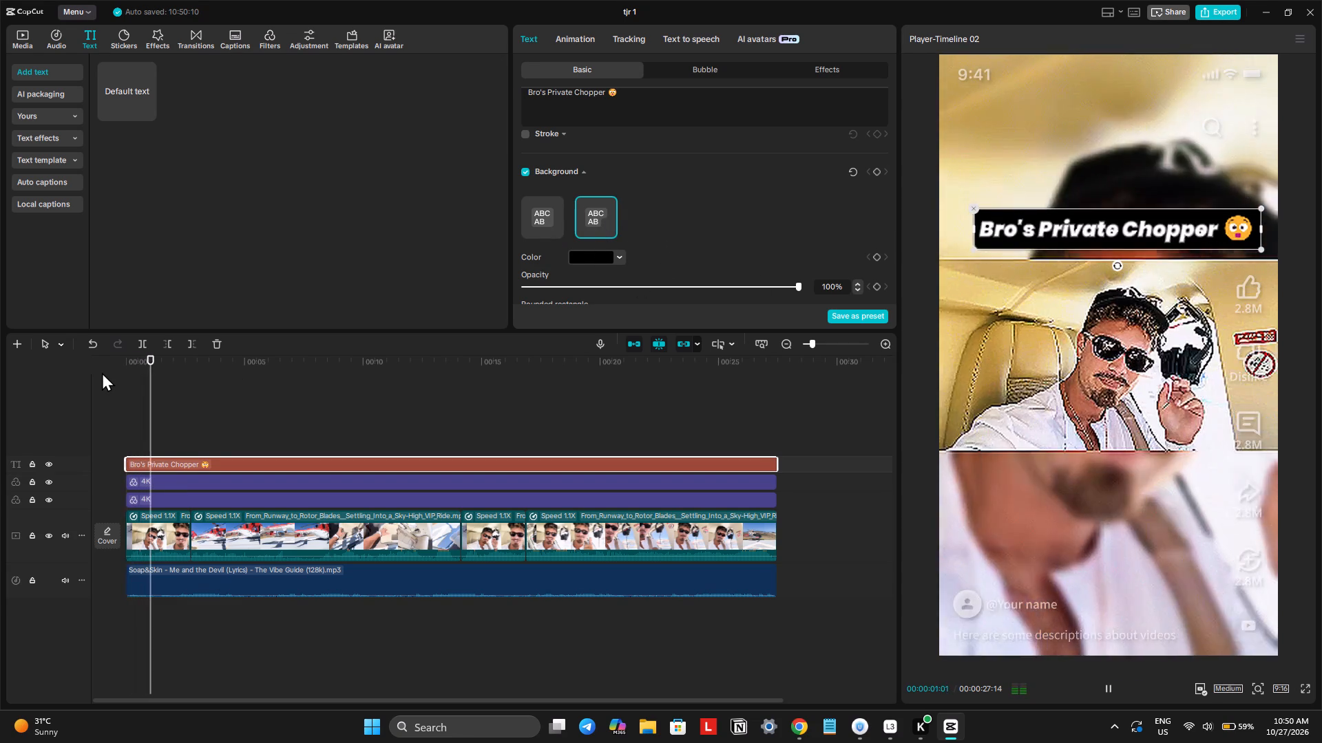
key(space)
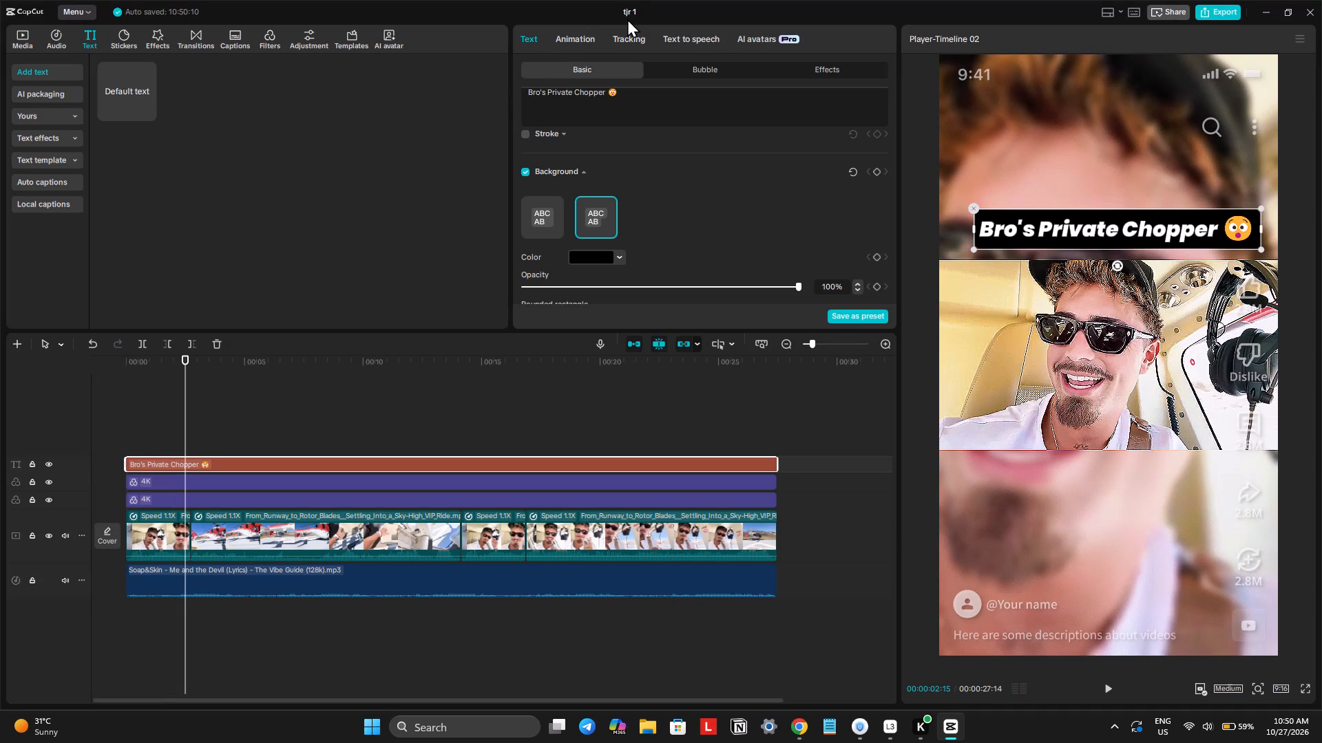
Rename the project as tjr 2.
double_click(631, 12)
drag(633, 12, 641, 12)
key(2)
key(Return)
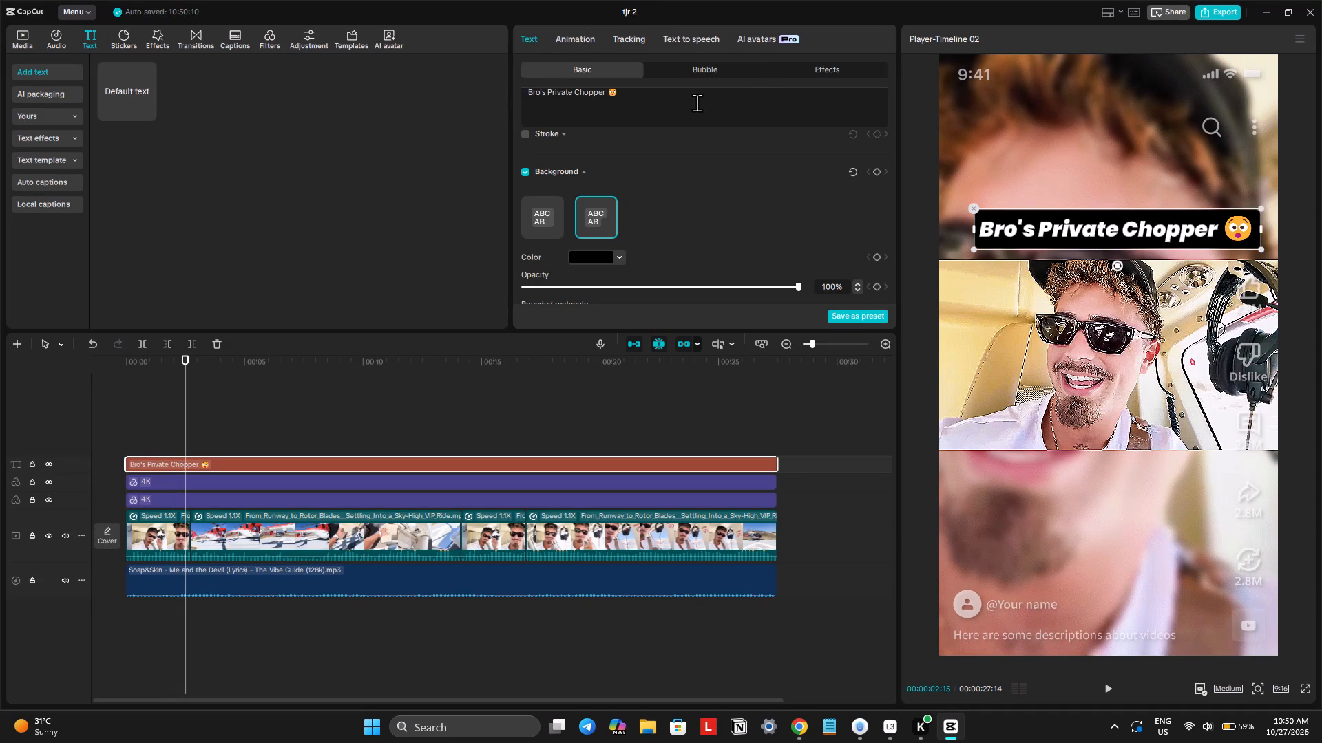
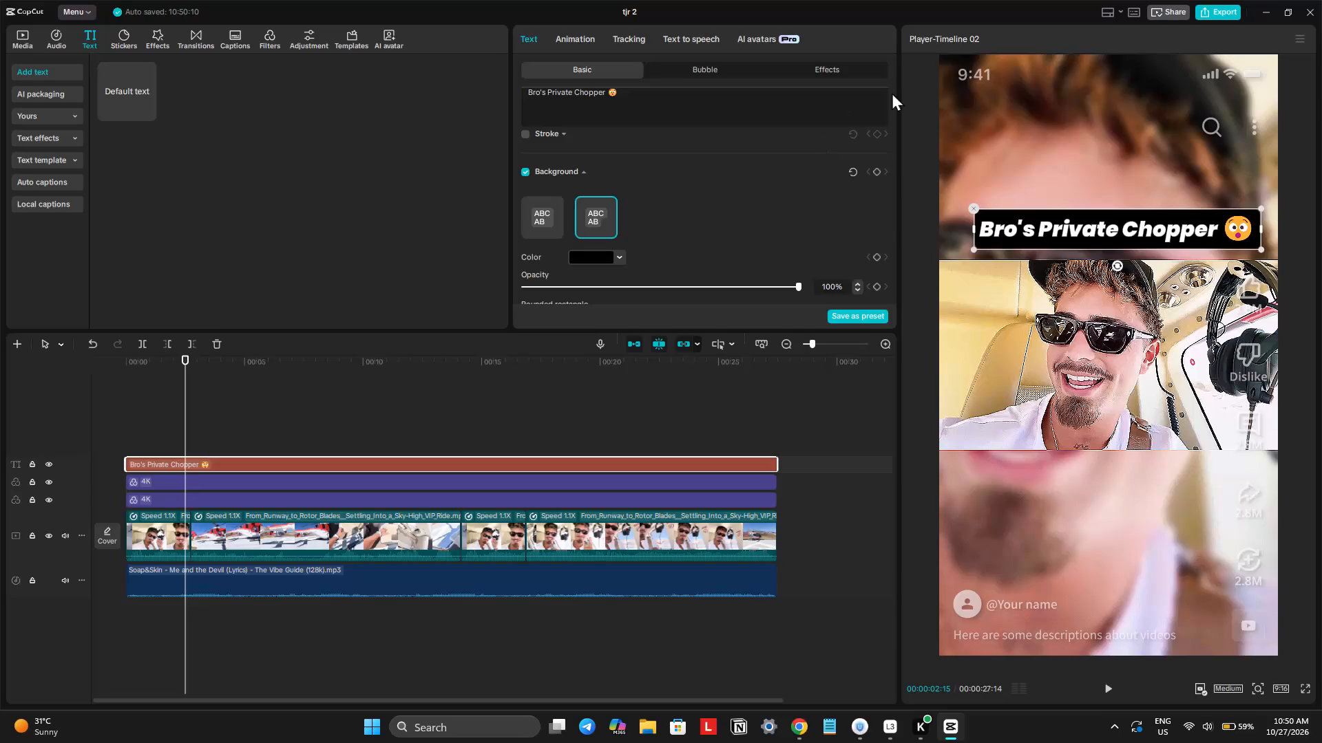
Export the short as tjr 2 in 1080P, H.264 mp4 at 30fps, without sharing it.
click(1218, 9)
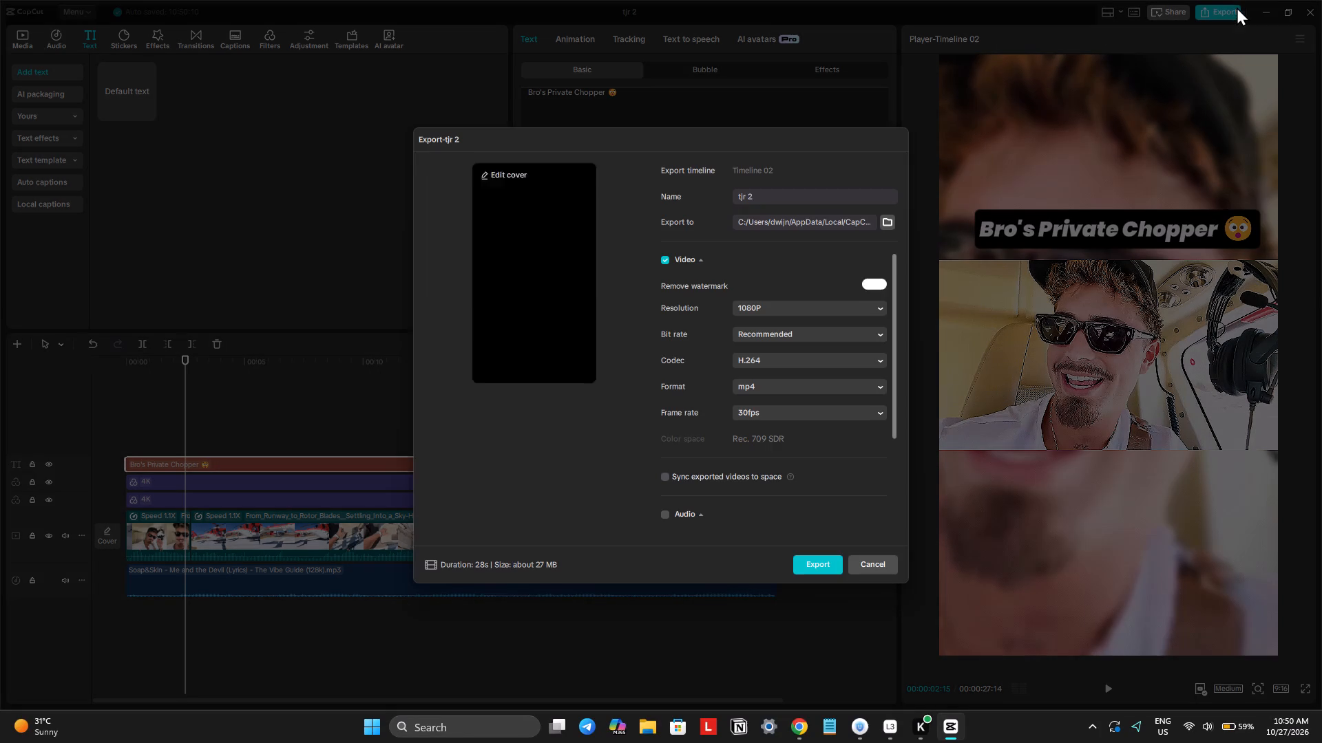
click(820, 570)
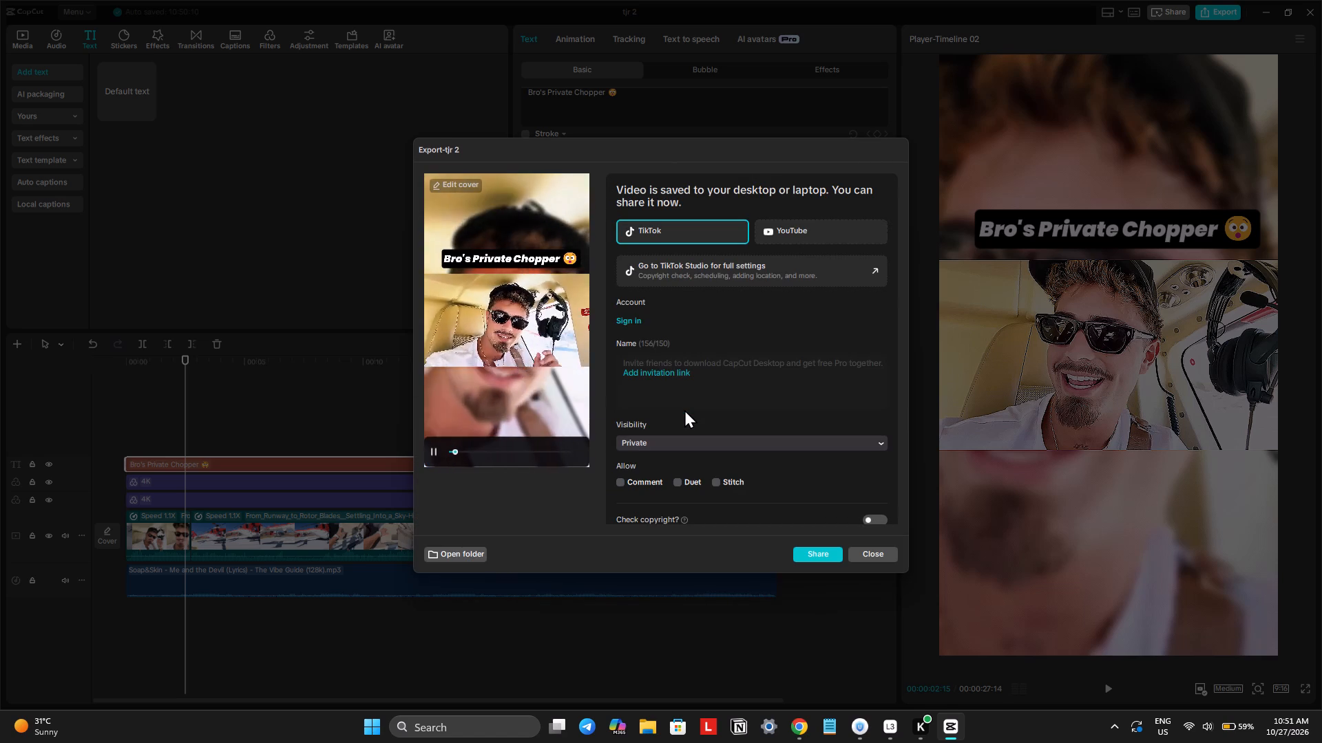
click(865, 561)
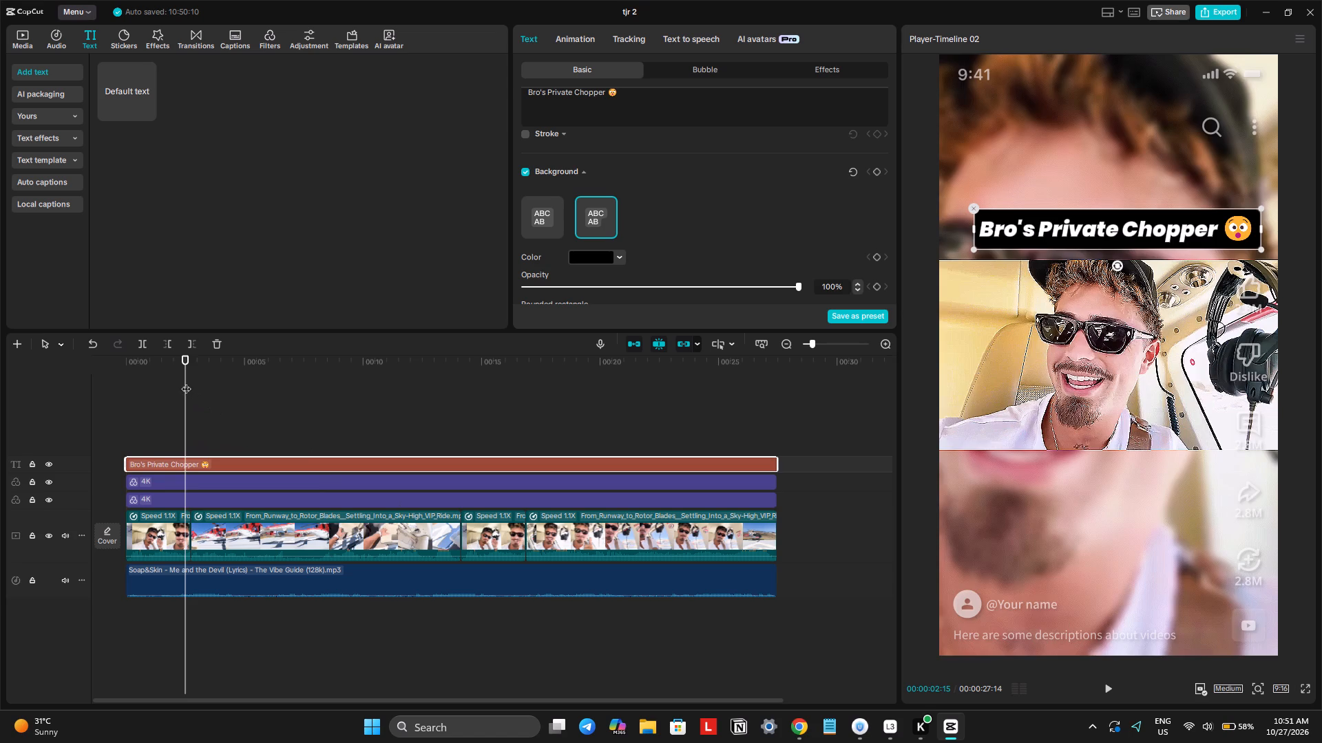
Scrub through the timeline to its end and back to about 20 seconds to review the clips and caption.
drag(186, 382, 376, 423)
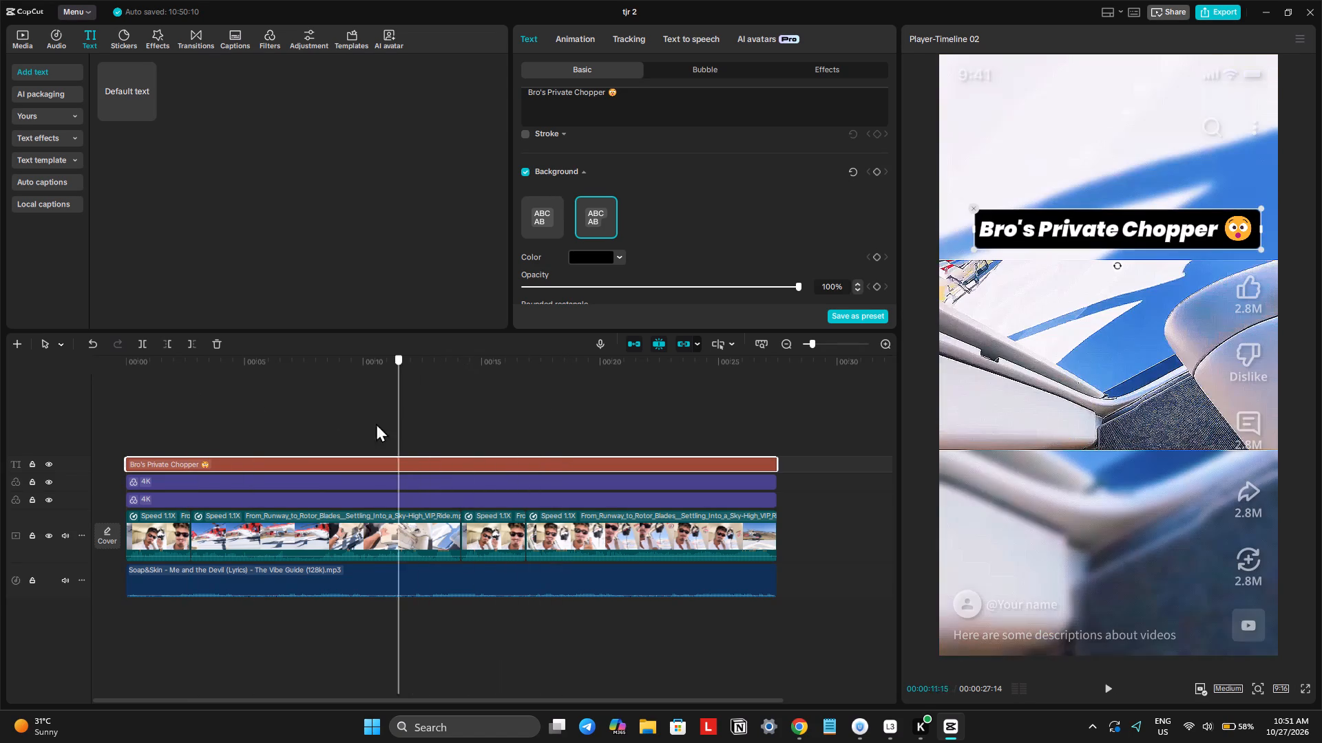
drag(376, 423, 644, 438)
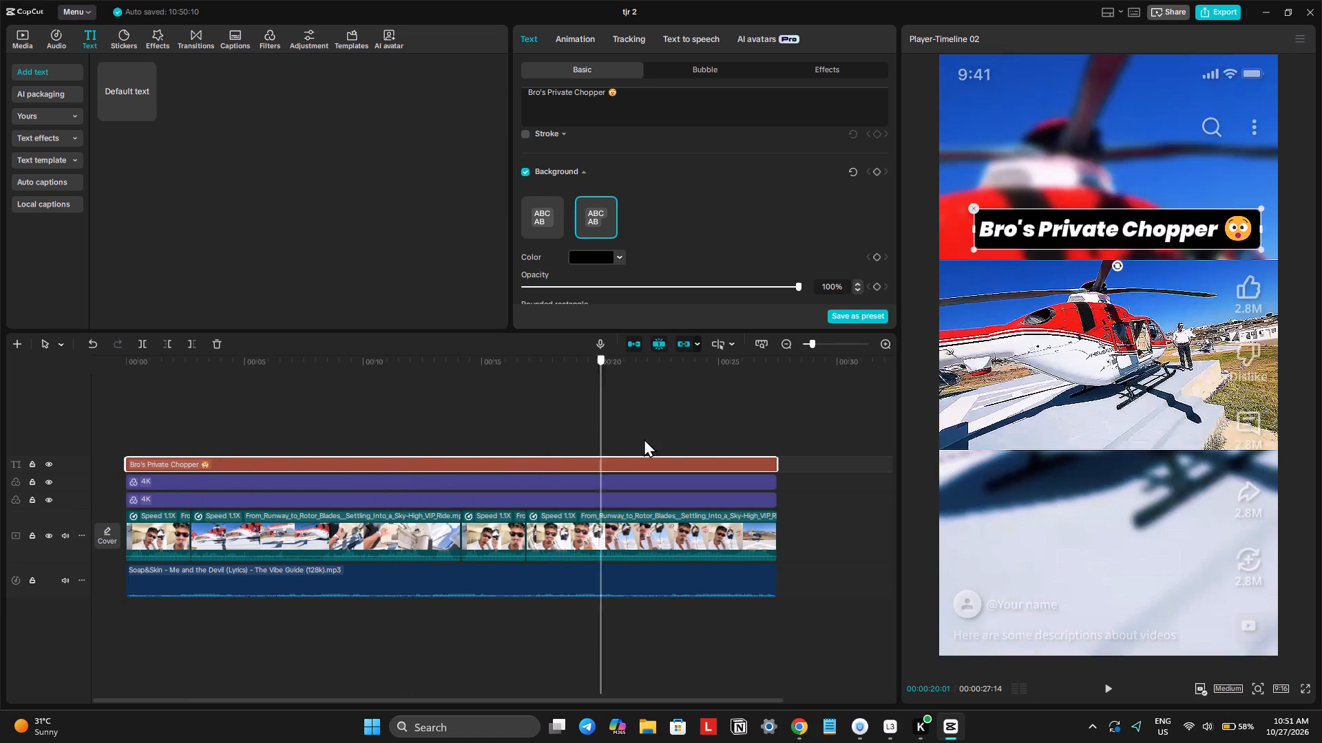
drag(644, 438, 799, 436)
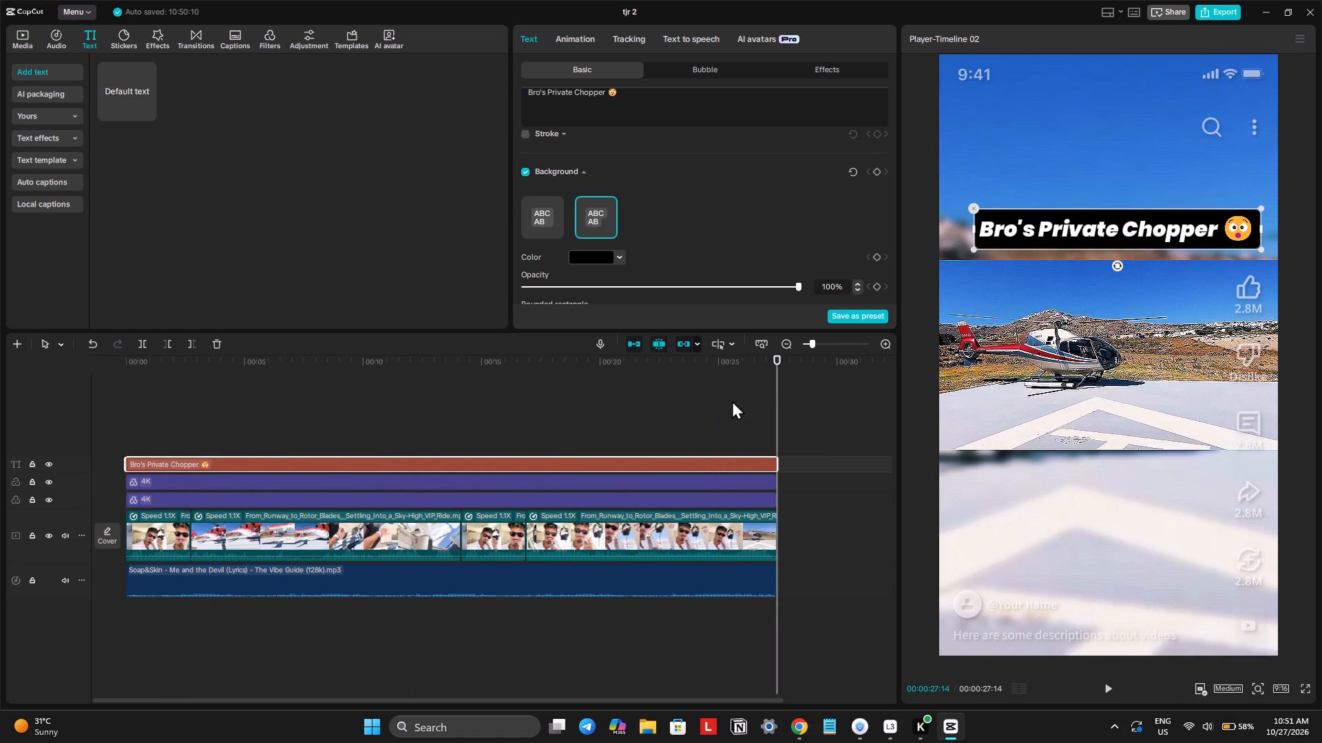
click(731, 369)
drag(729, 369, 587, 378)
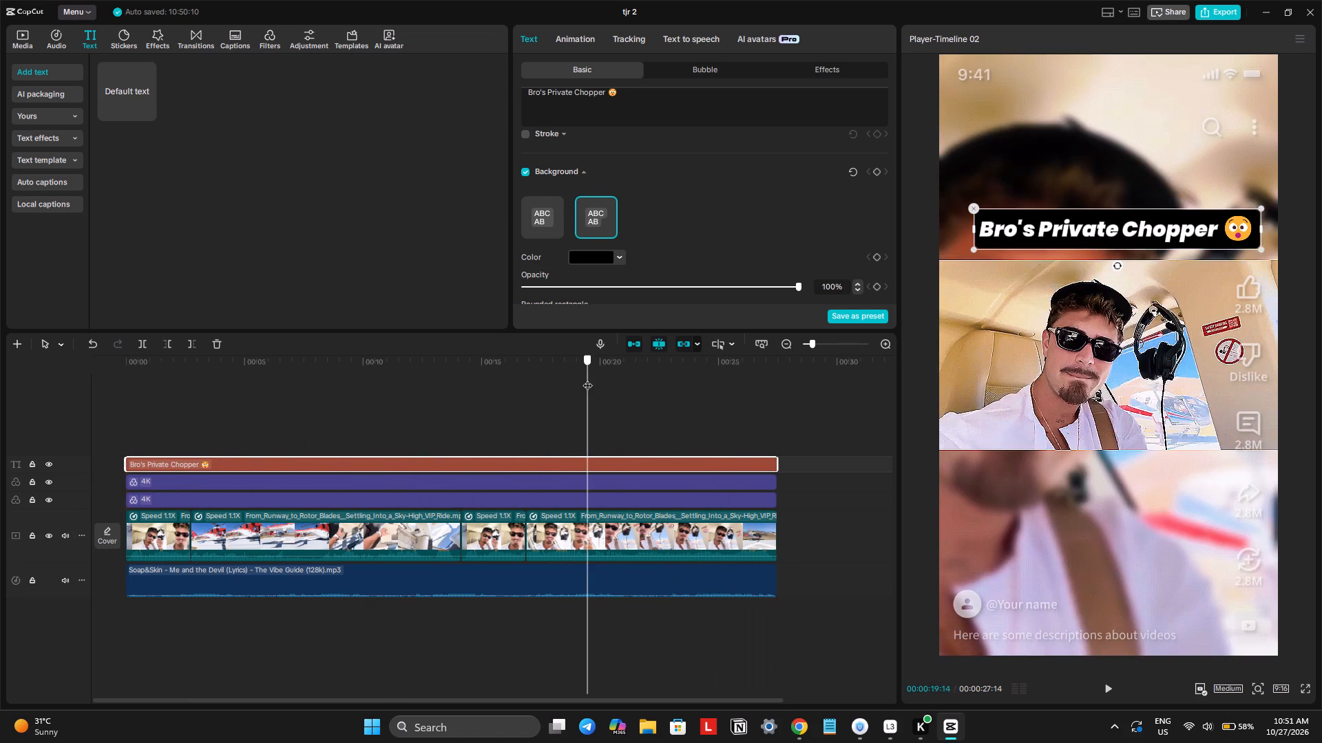
drag(587, 378, 600, 386)
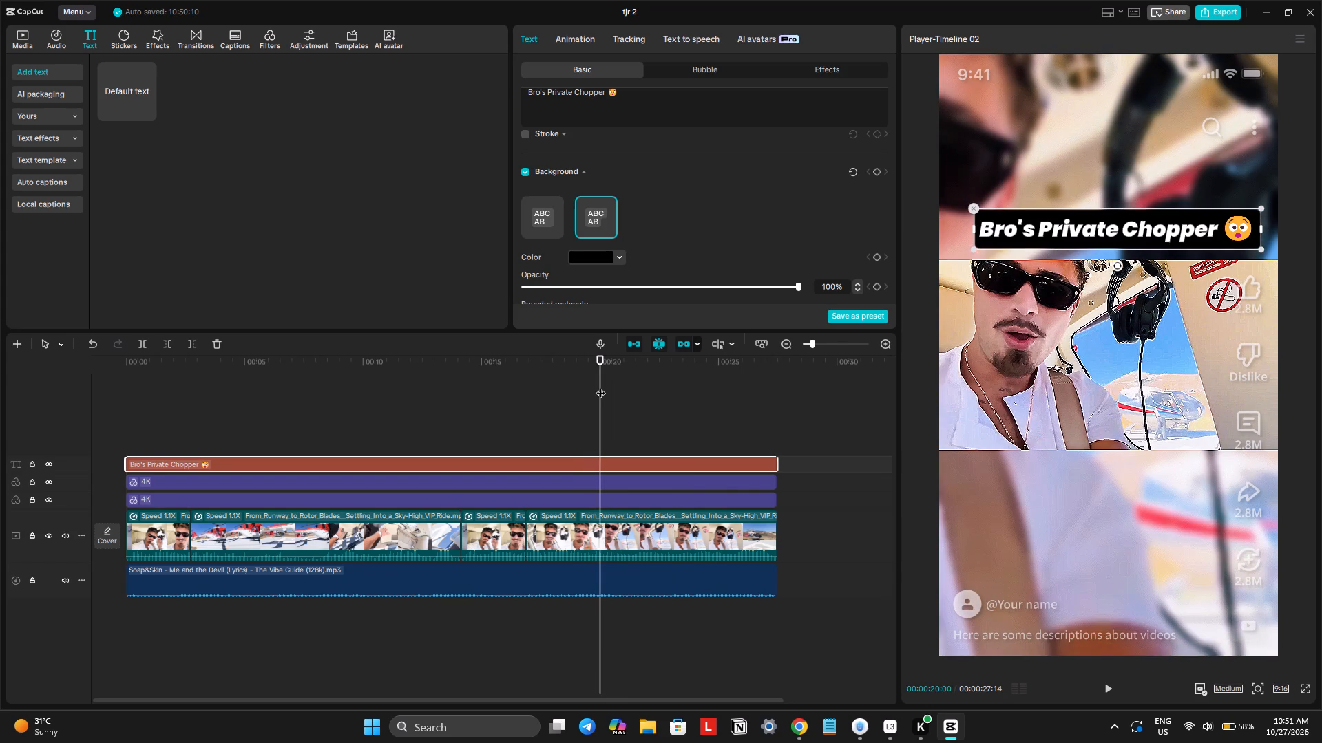
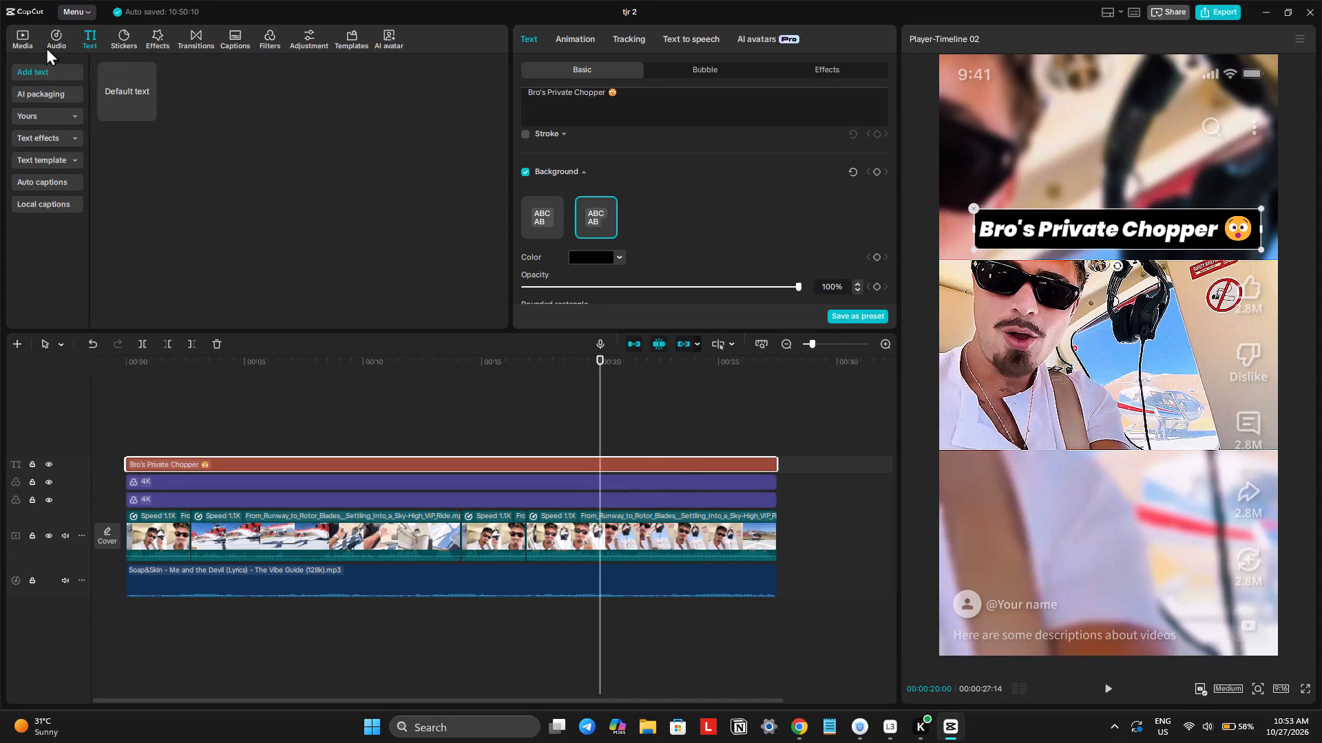
Delete the From_Runway helicopter video from the project media, including its clips on the timeline.
click(23, 34)
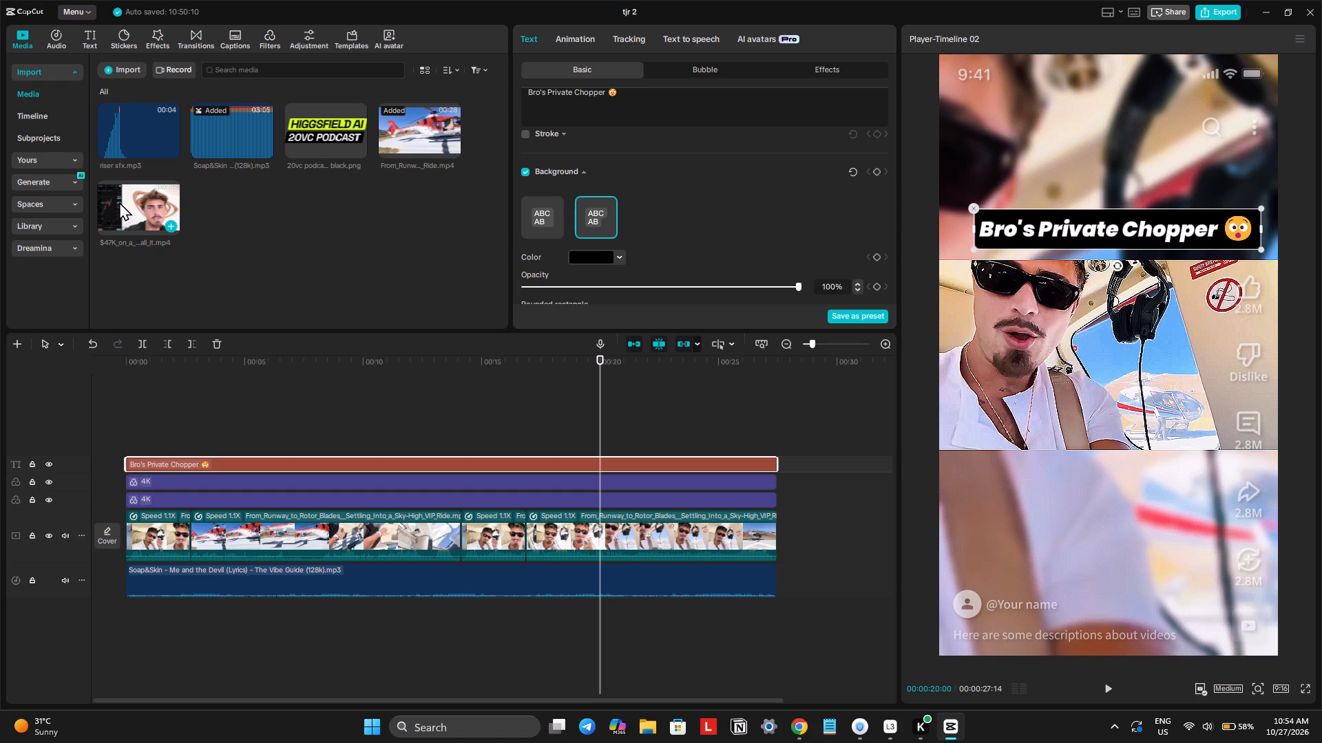
drag(427, 162, 445, 127)
key(Delete)
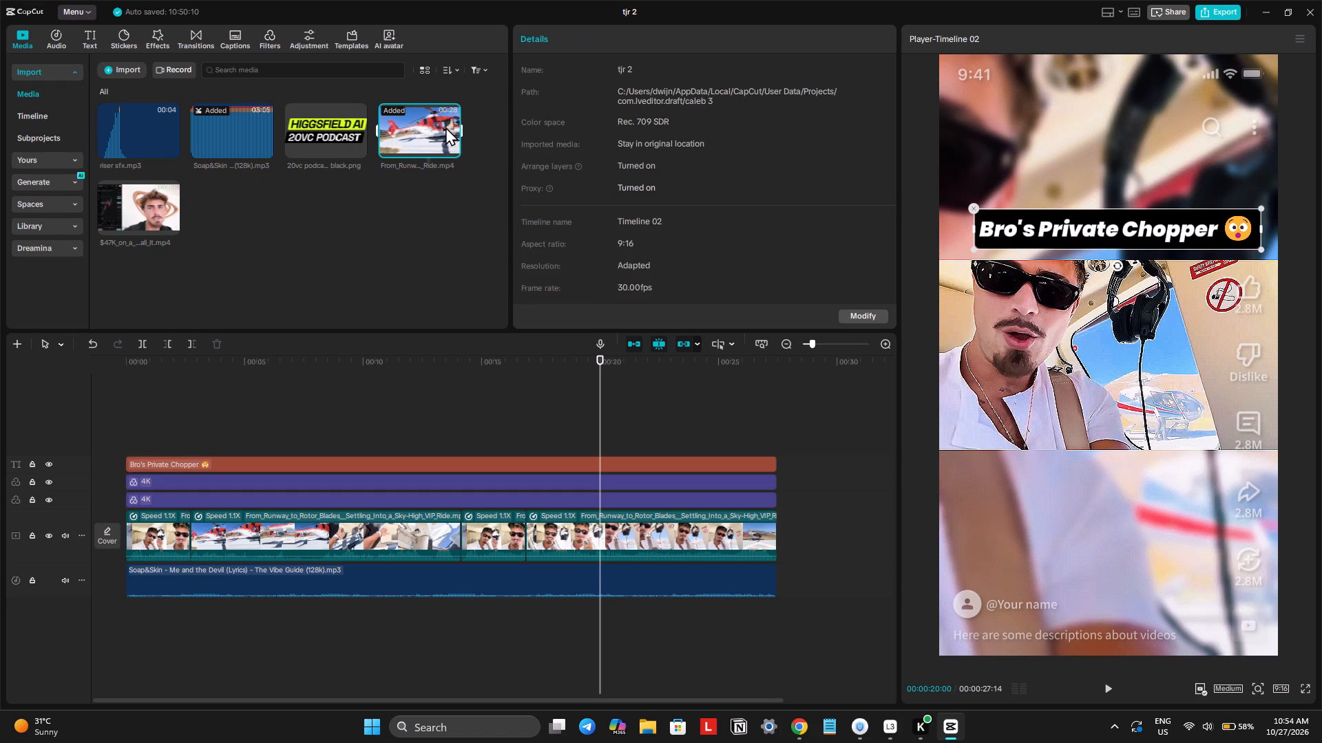
key(Delete)
key(BackSpace)
key(Delete)
click(424, 227)
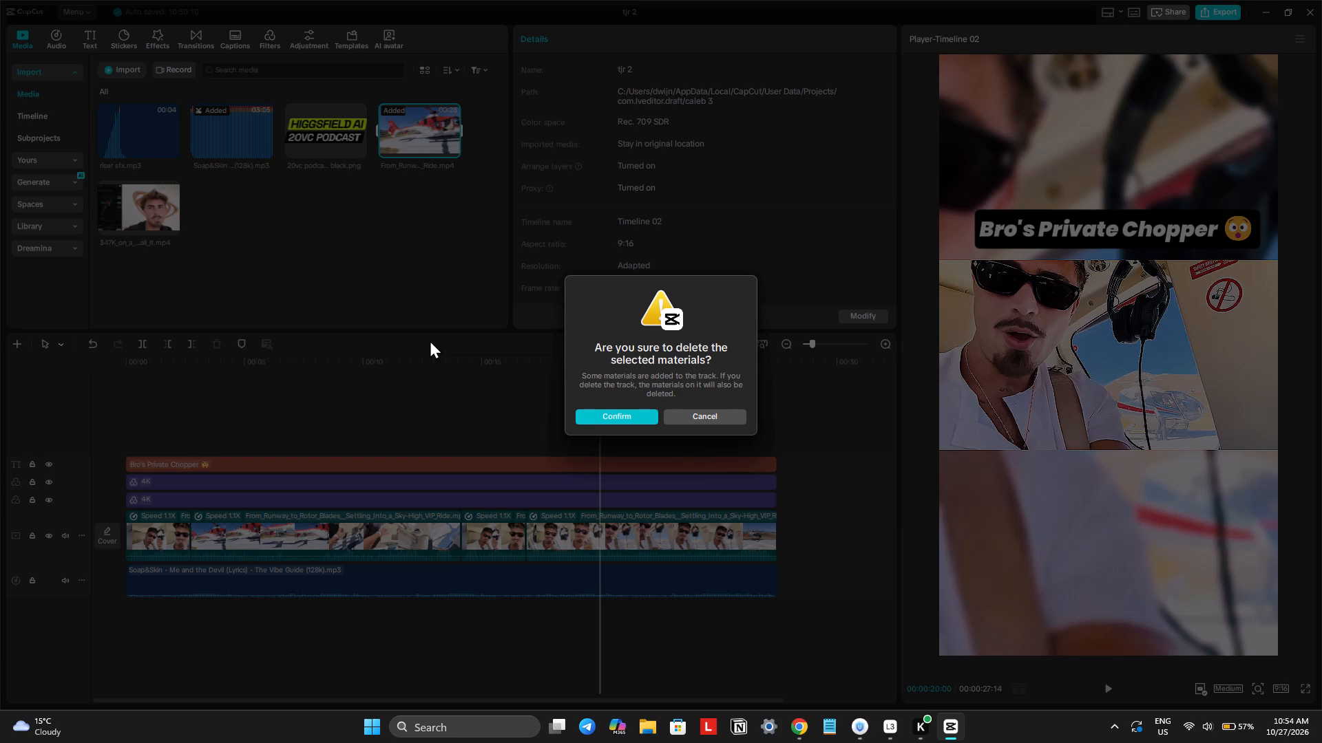
click(604, 416)
click(626, 411)
click(618, 419)
click(709, 504)
click(638, 420)
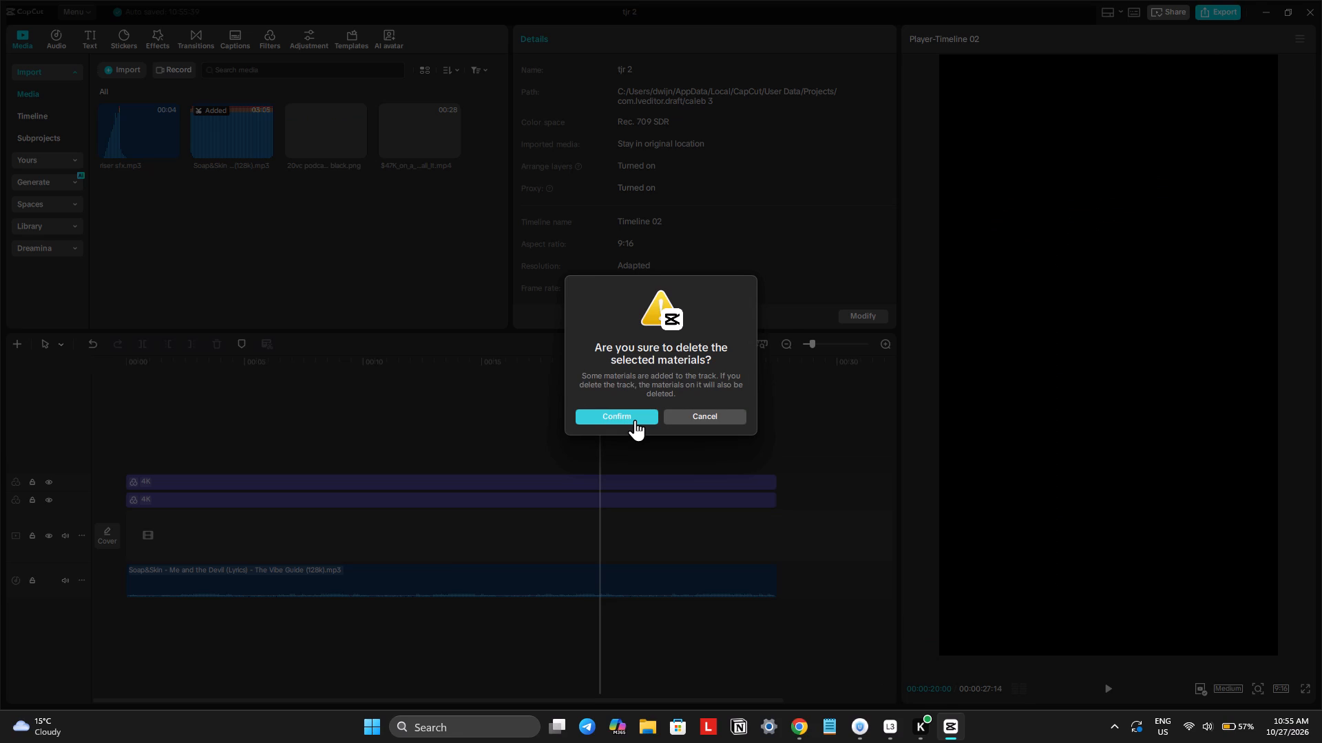
click(670, 423)
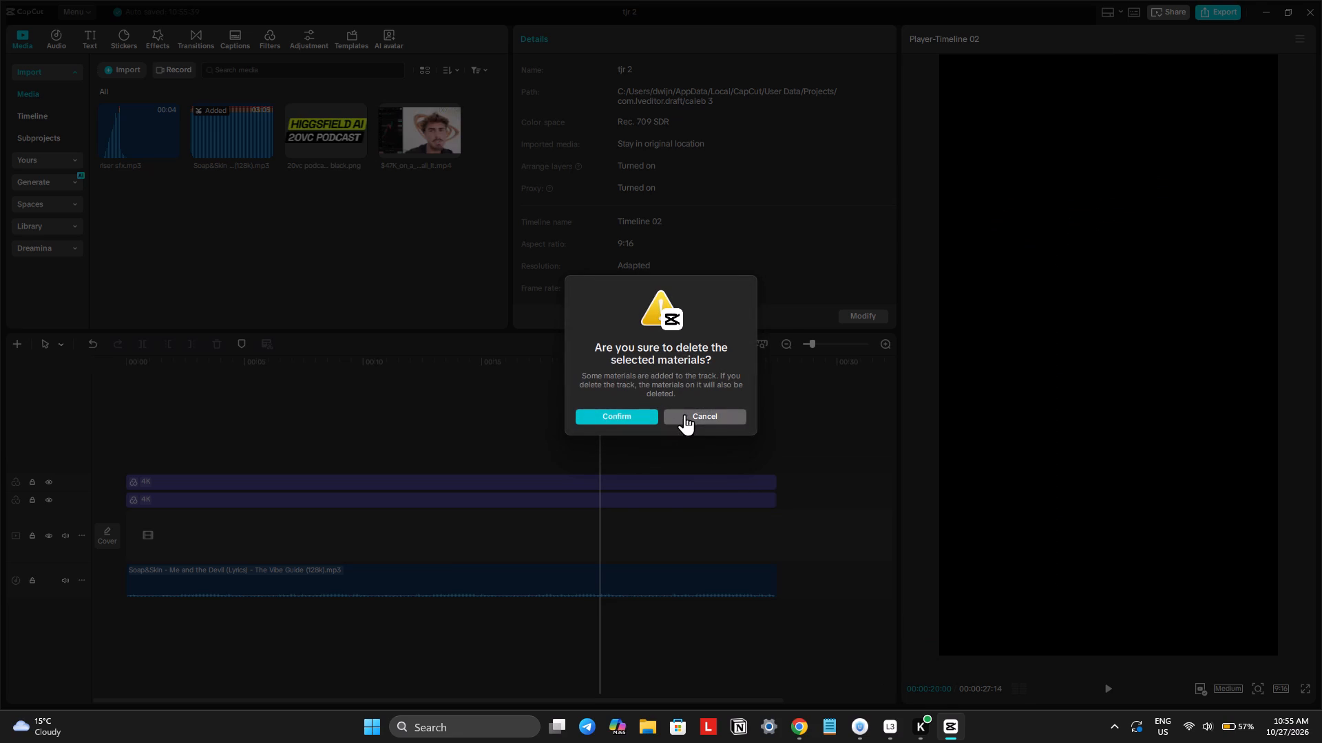
click(684, 414)
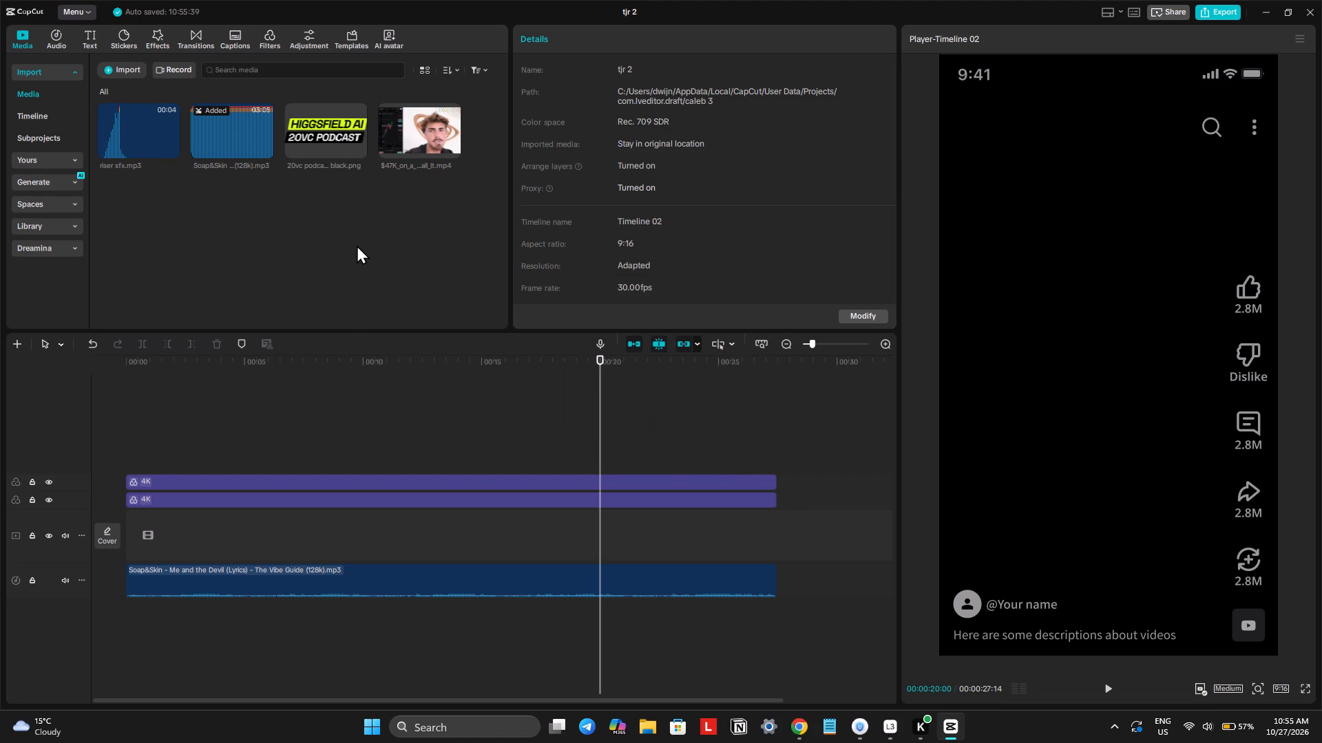
Place the $47K_on_a_Single_Trade video at the start of the empty main track.
drag(398, 142, 293, 427)
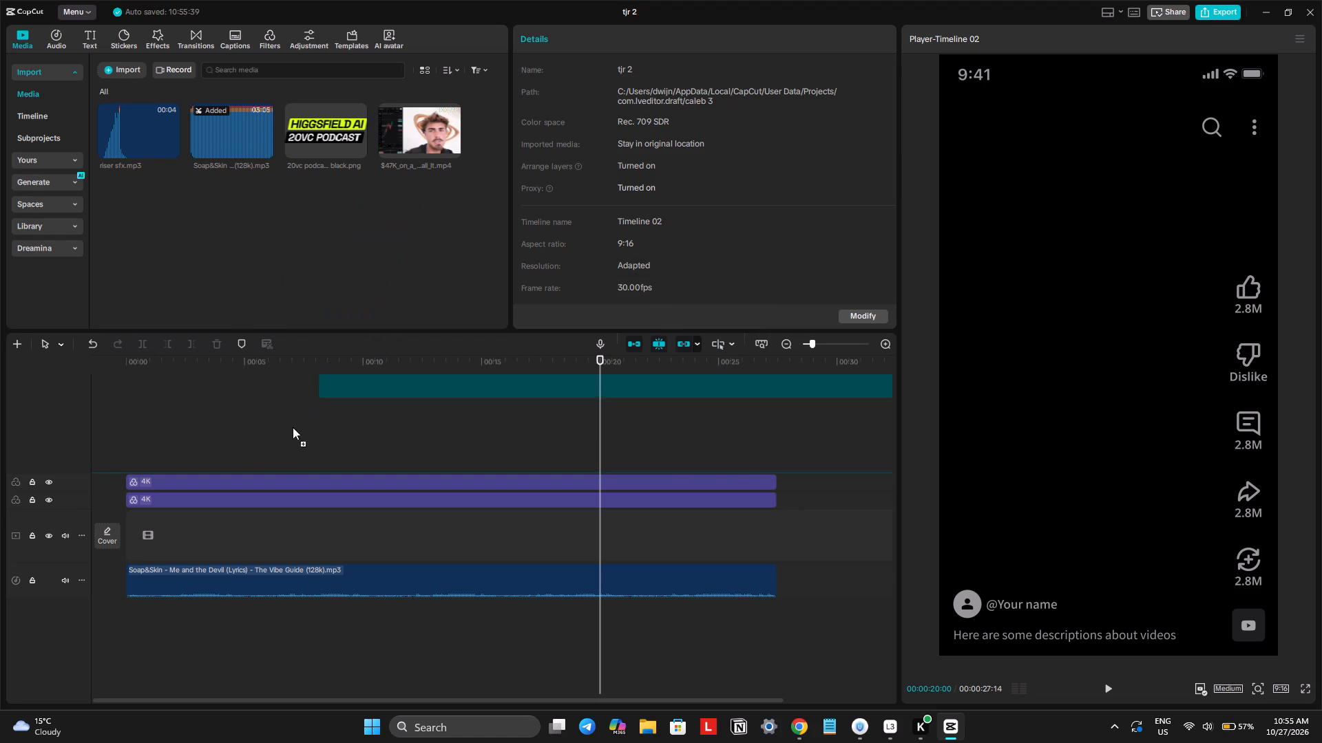
drag(293, 427, 118, 525)
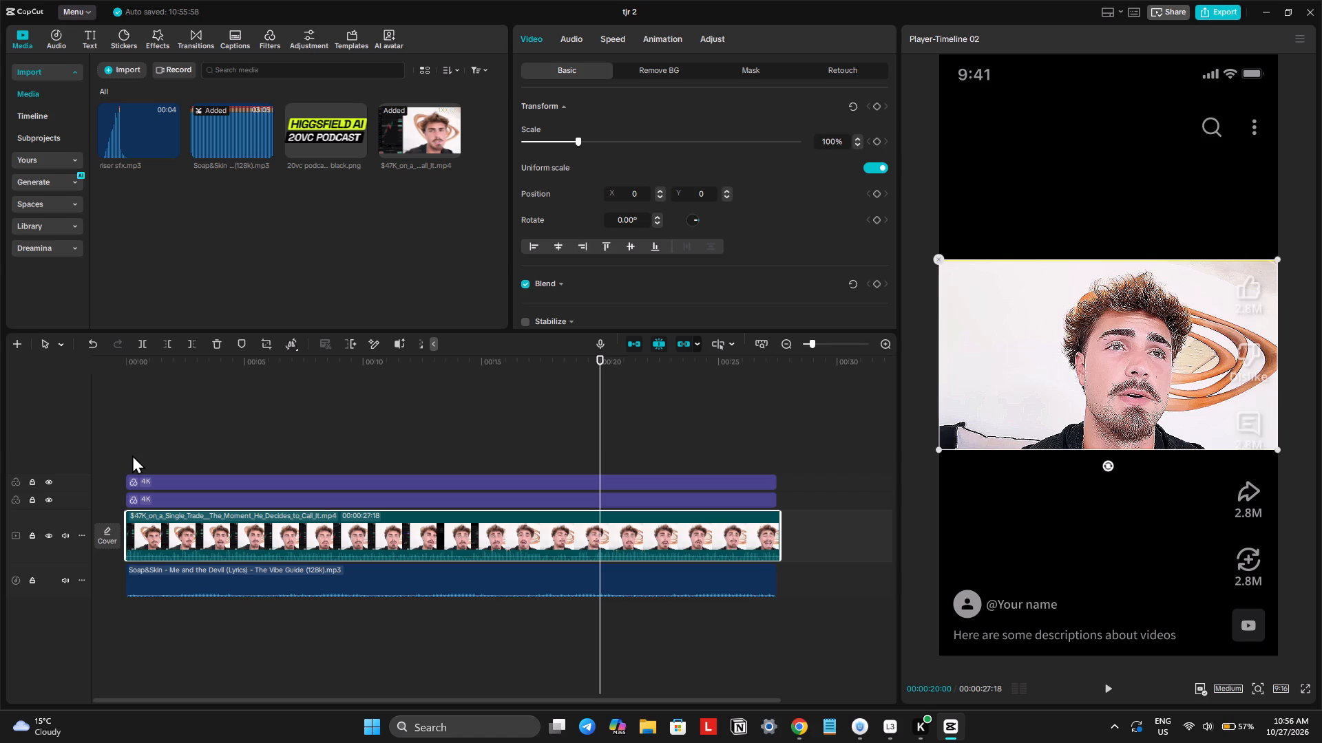
Preview the new clip from the beginning and generate auto captions with the spoken language on Auto detect.
click(166, 360)
drag(165, 359, 103, 400)
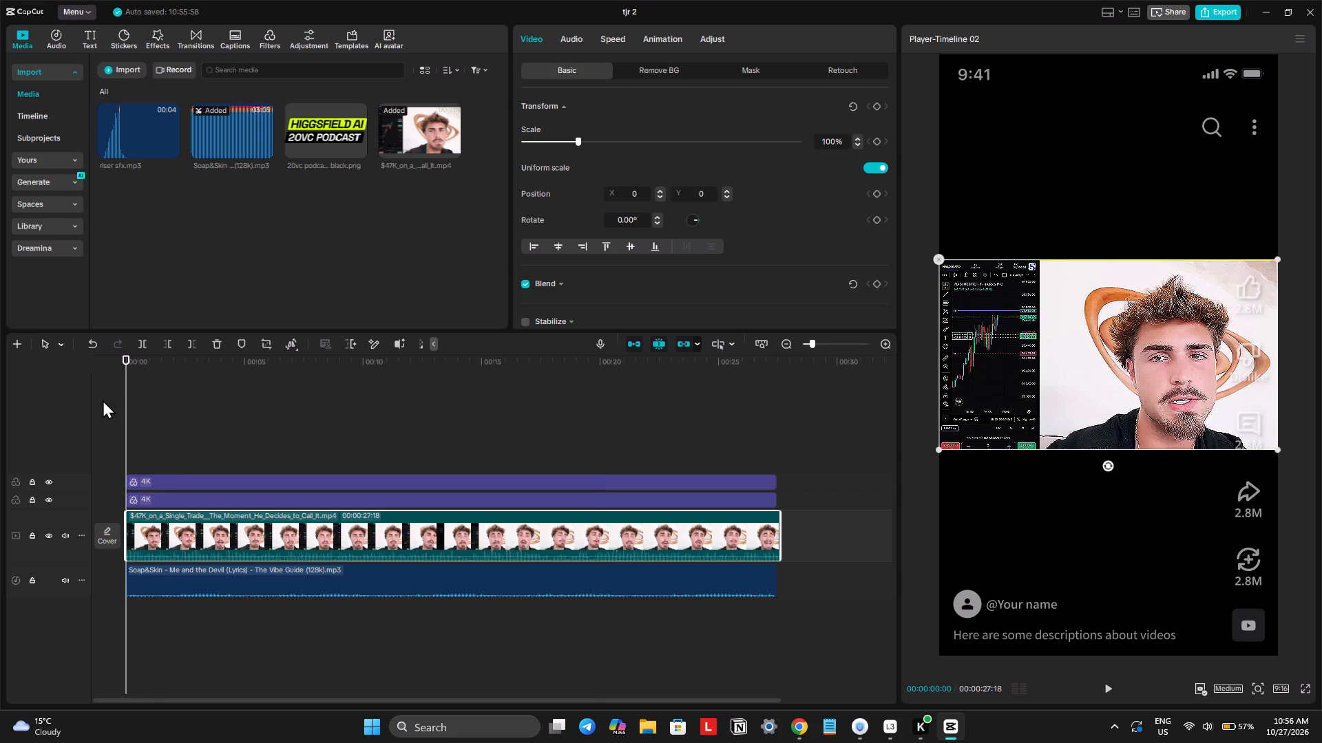
scroll(537, 314, down, 4)
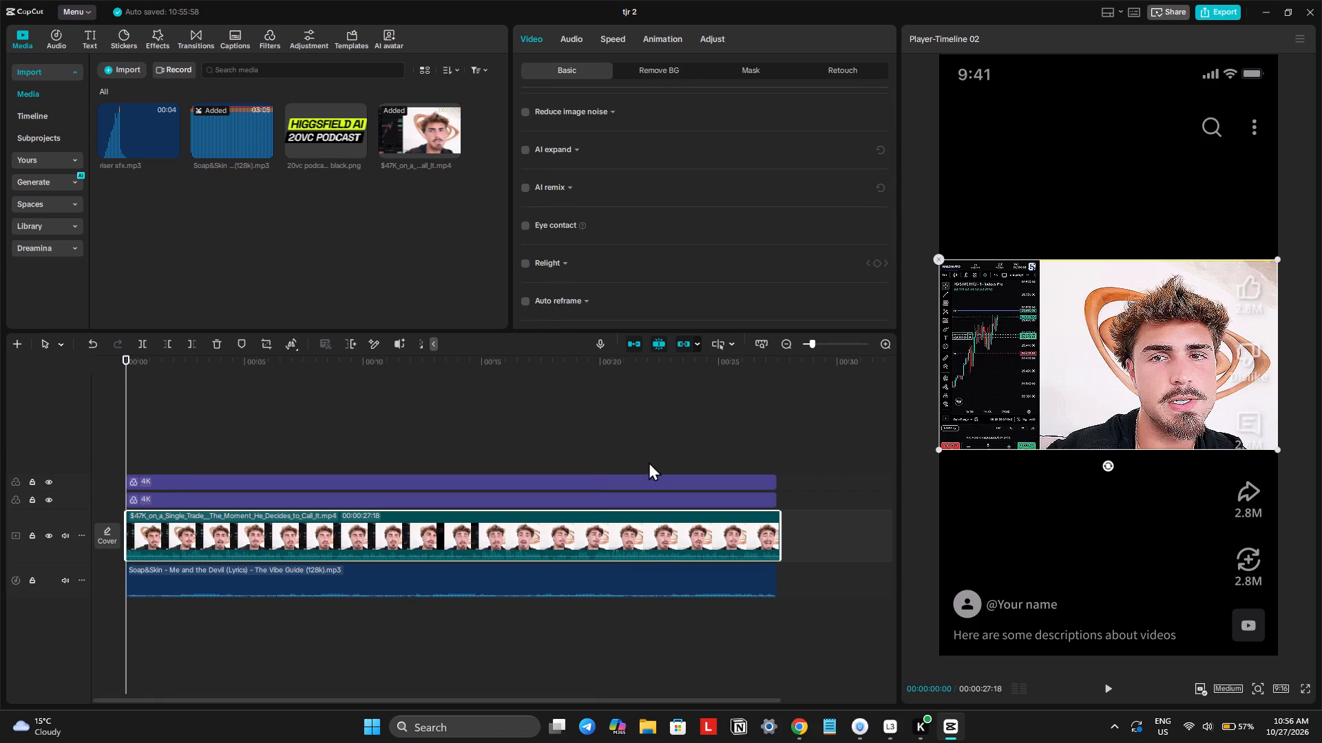
click(1110, 683)
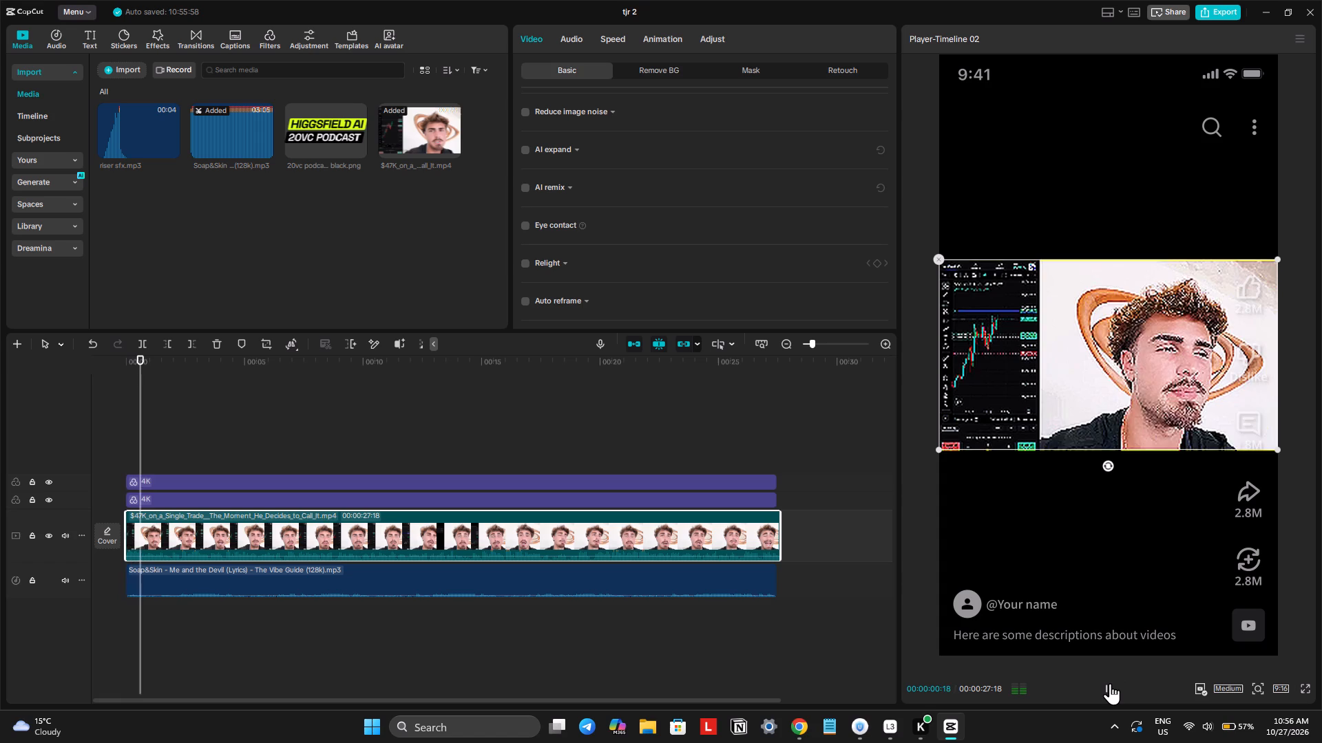
click(238, 39)
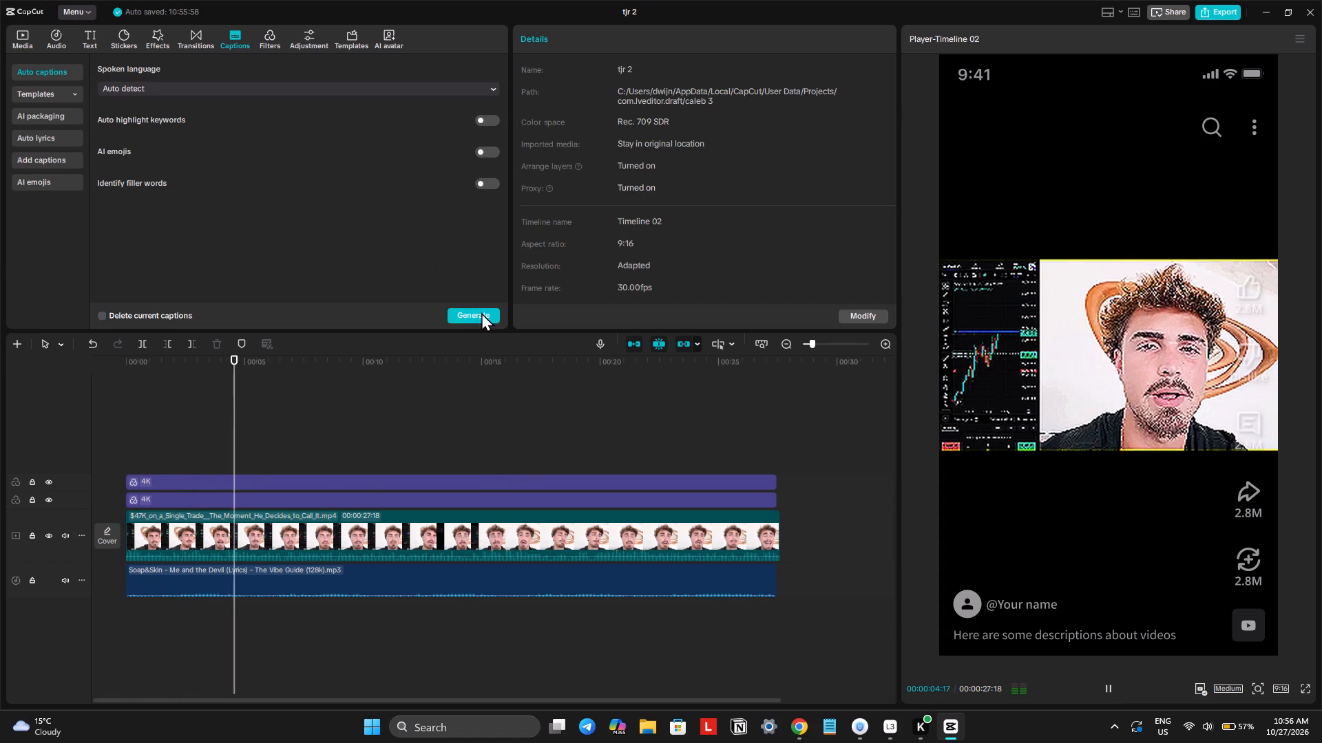
click(481, 317)
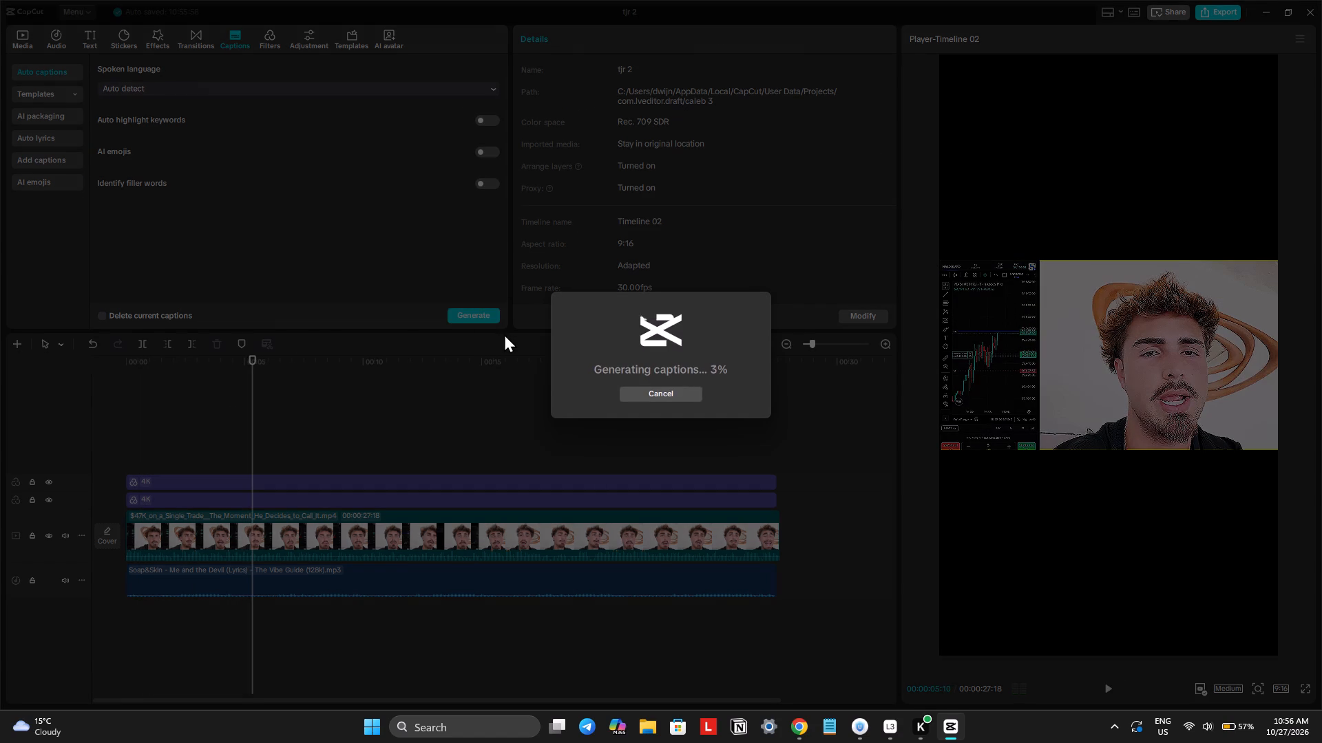
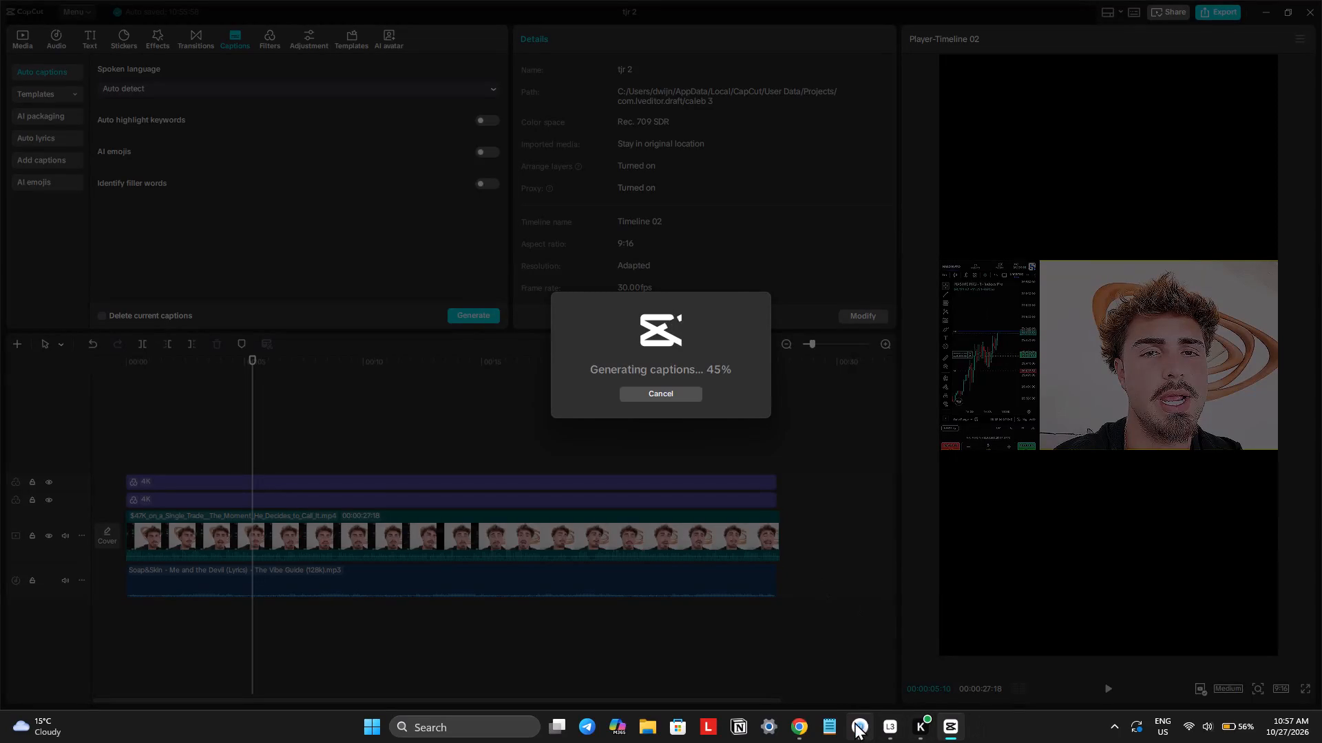
Switch to Urban VPN to check the connection status, and return to CapCut while the captions generate.
click(855, 722)
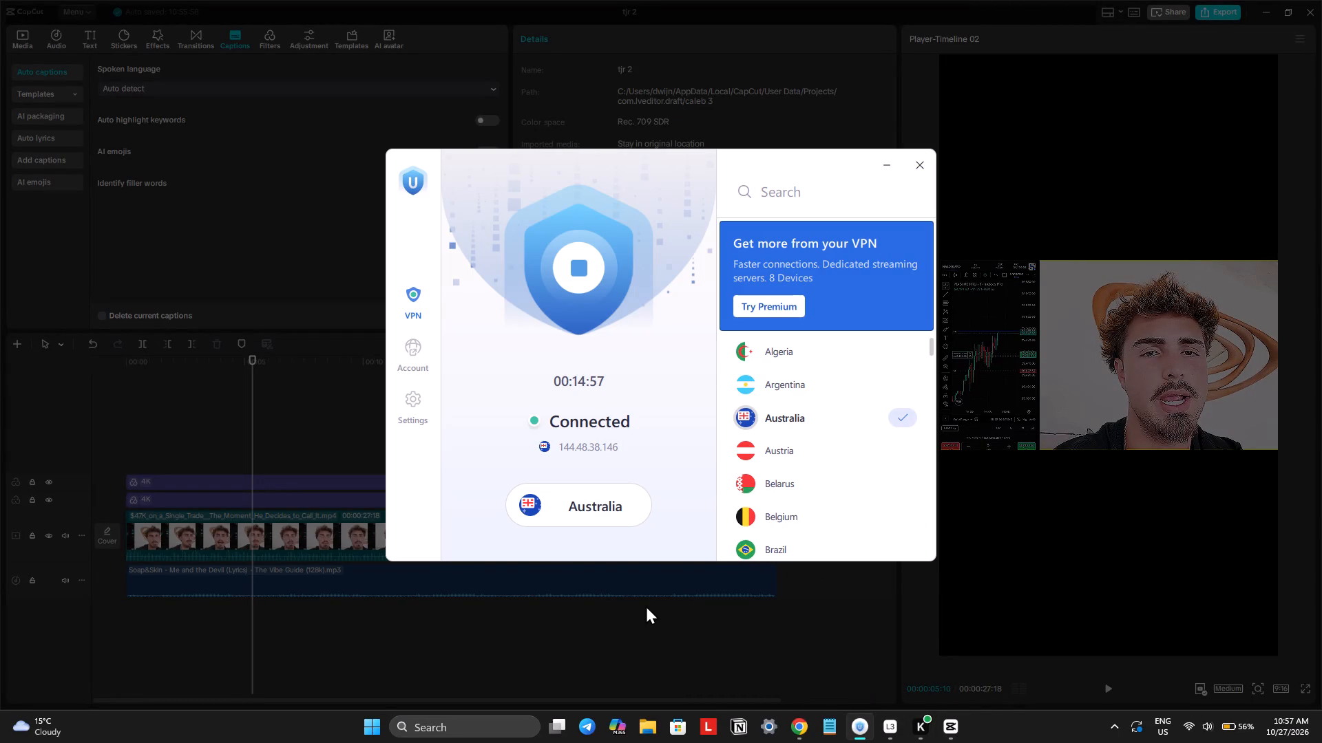
click(641, 614)
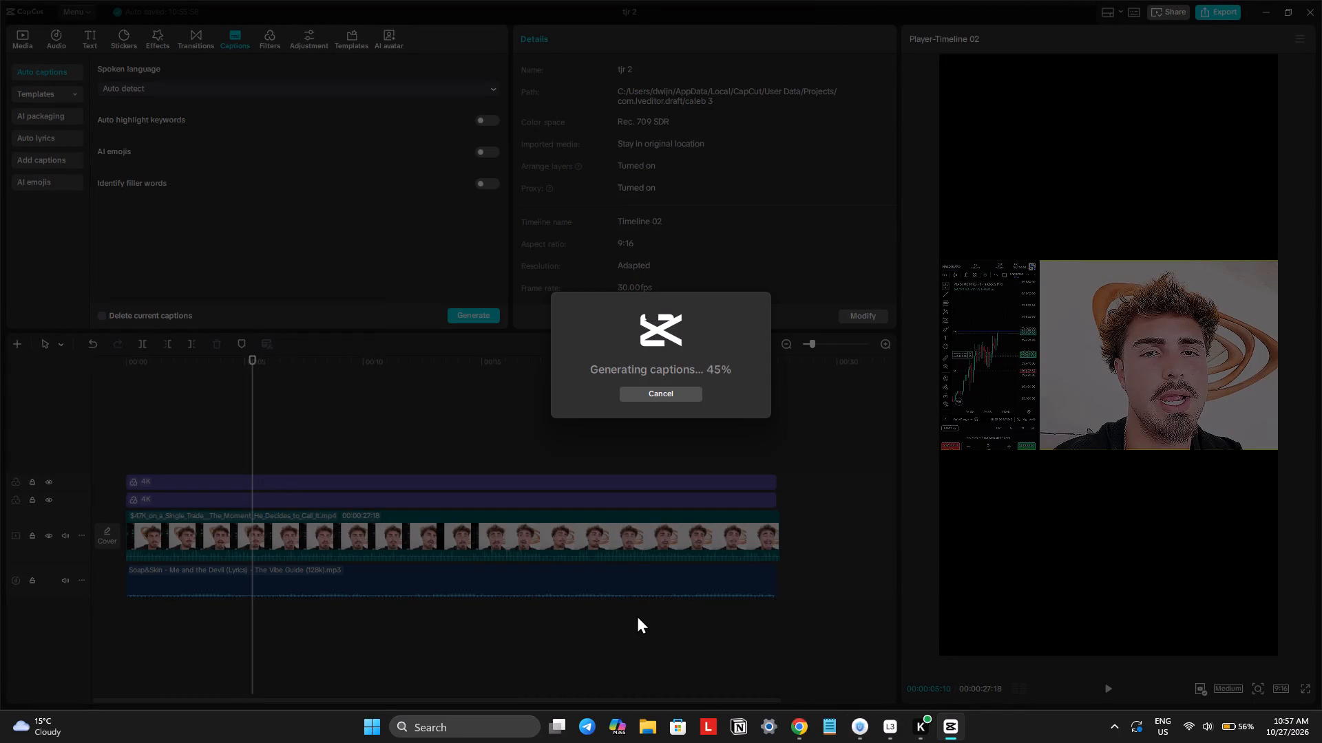
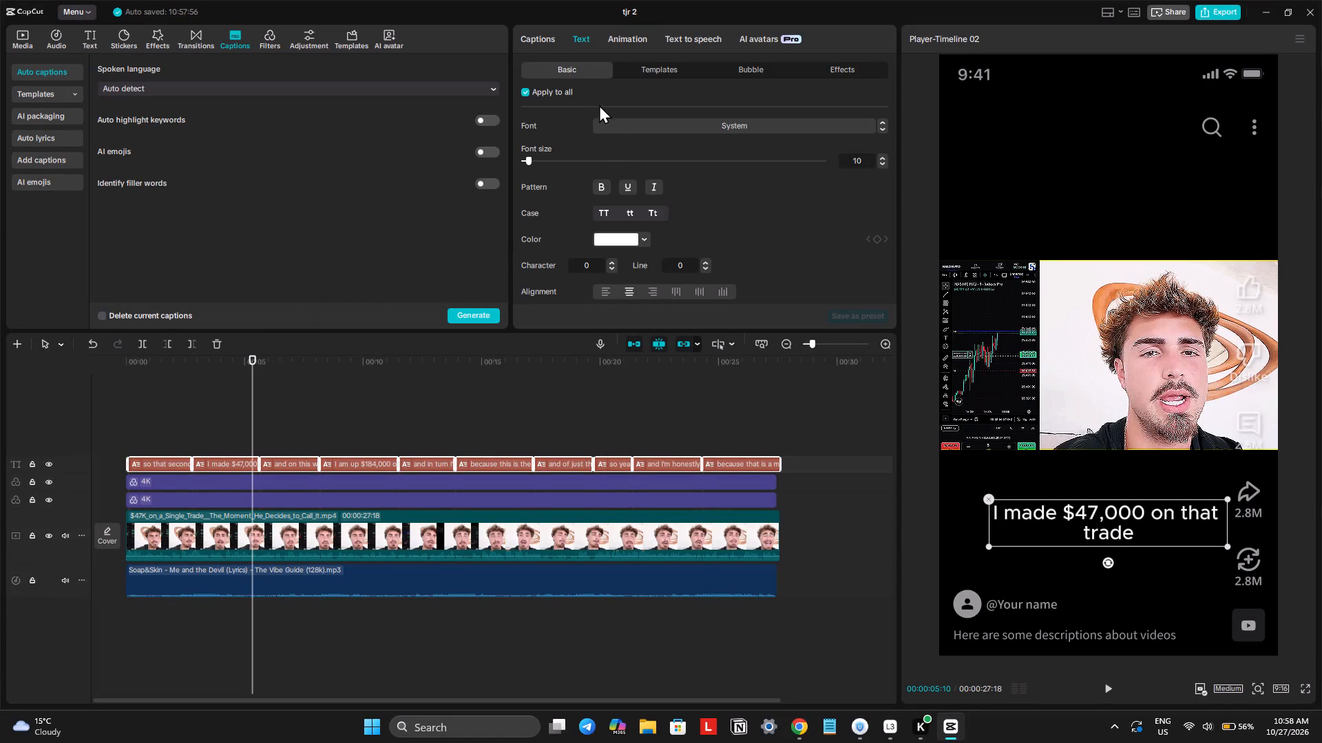
Capture the text of all ten generated caption lines from the enlarged caption list with Snipping Tool's text extractor and copy it.
click(542, 43)
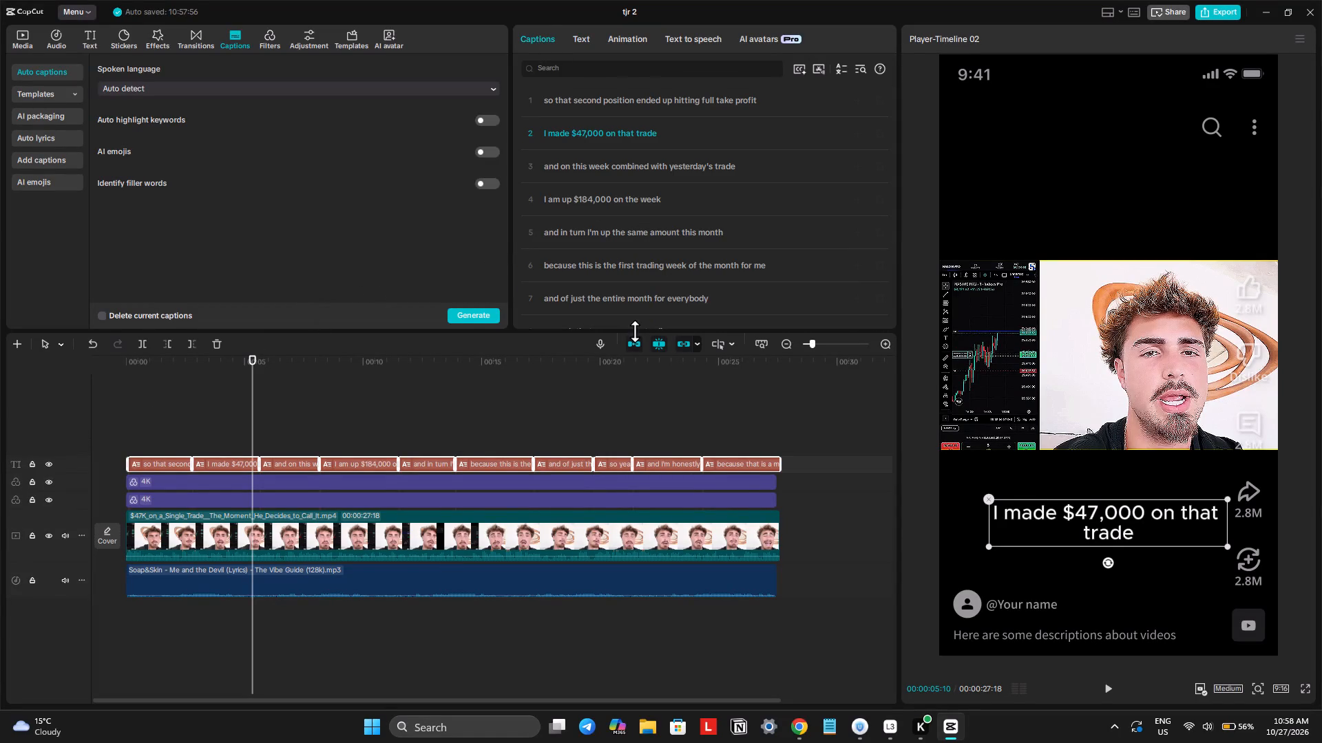
drag(635, 331, 646, 492)
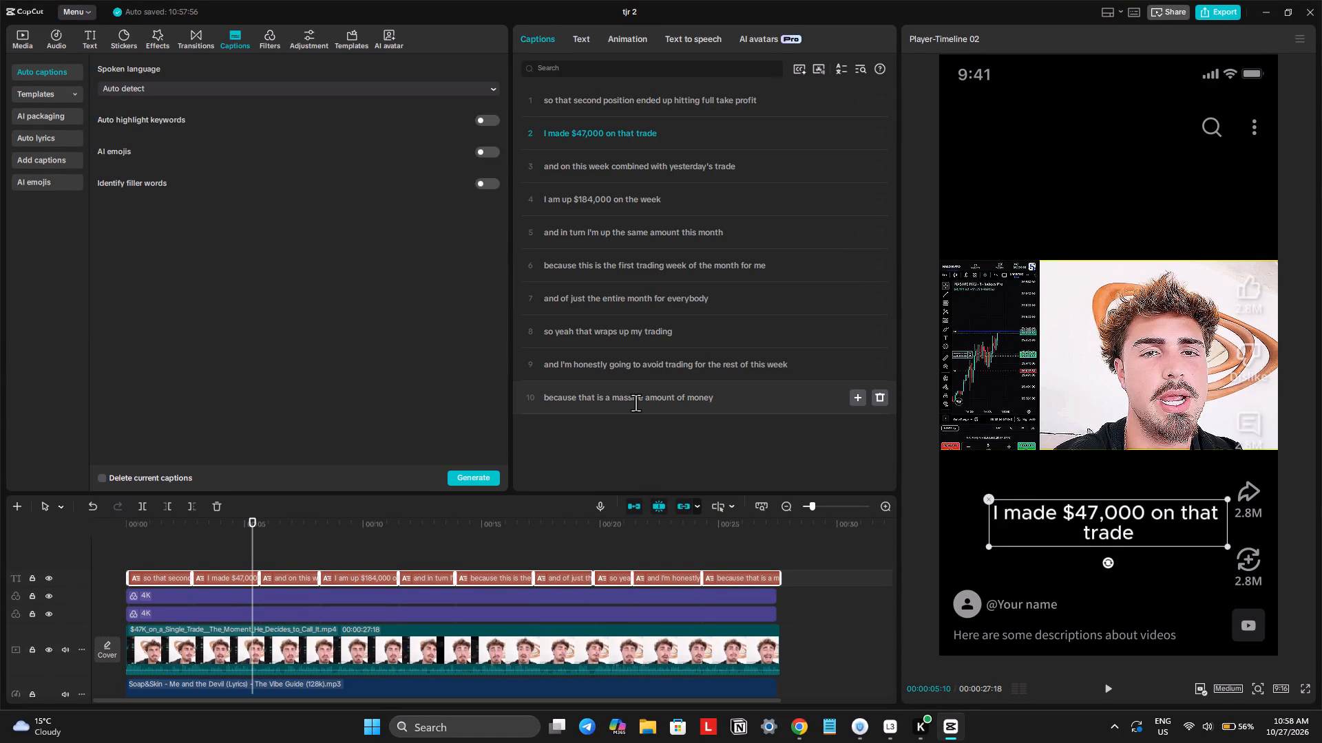
key(shift+super+s)
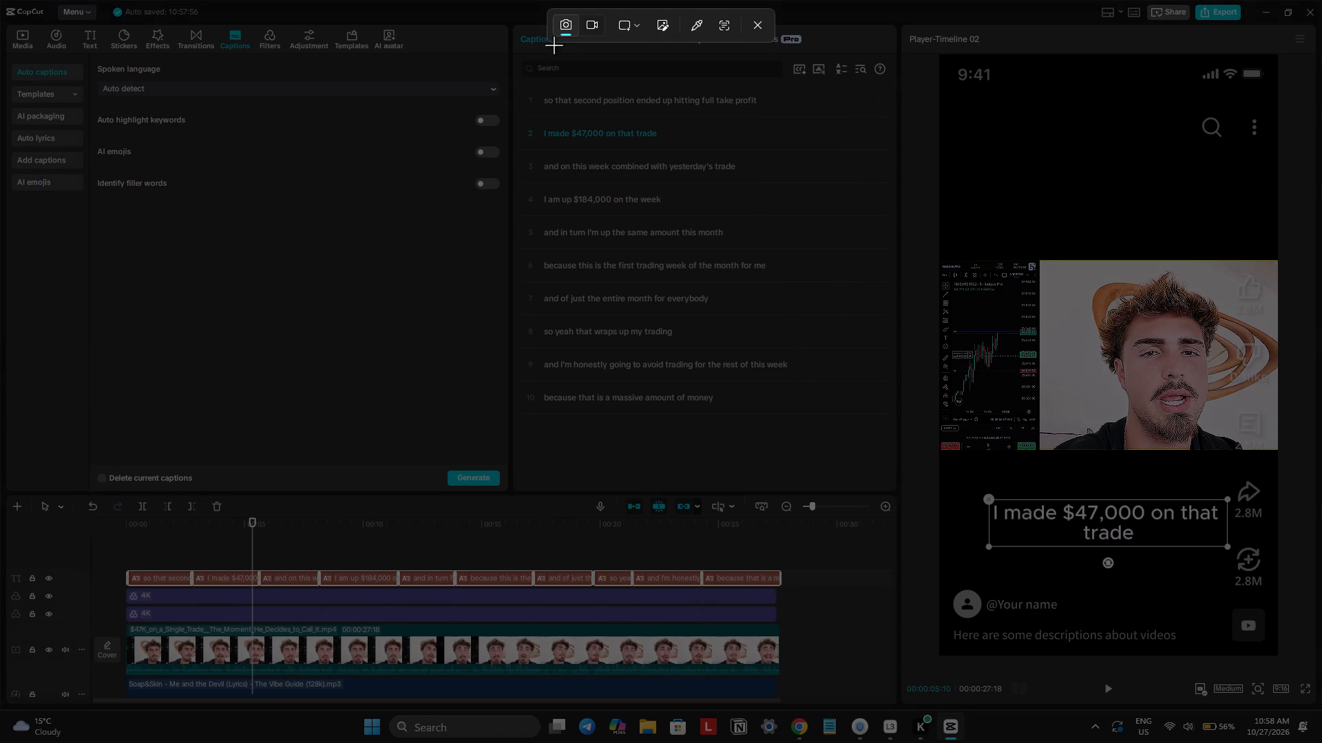
click(723, 25)
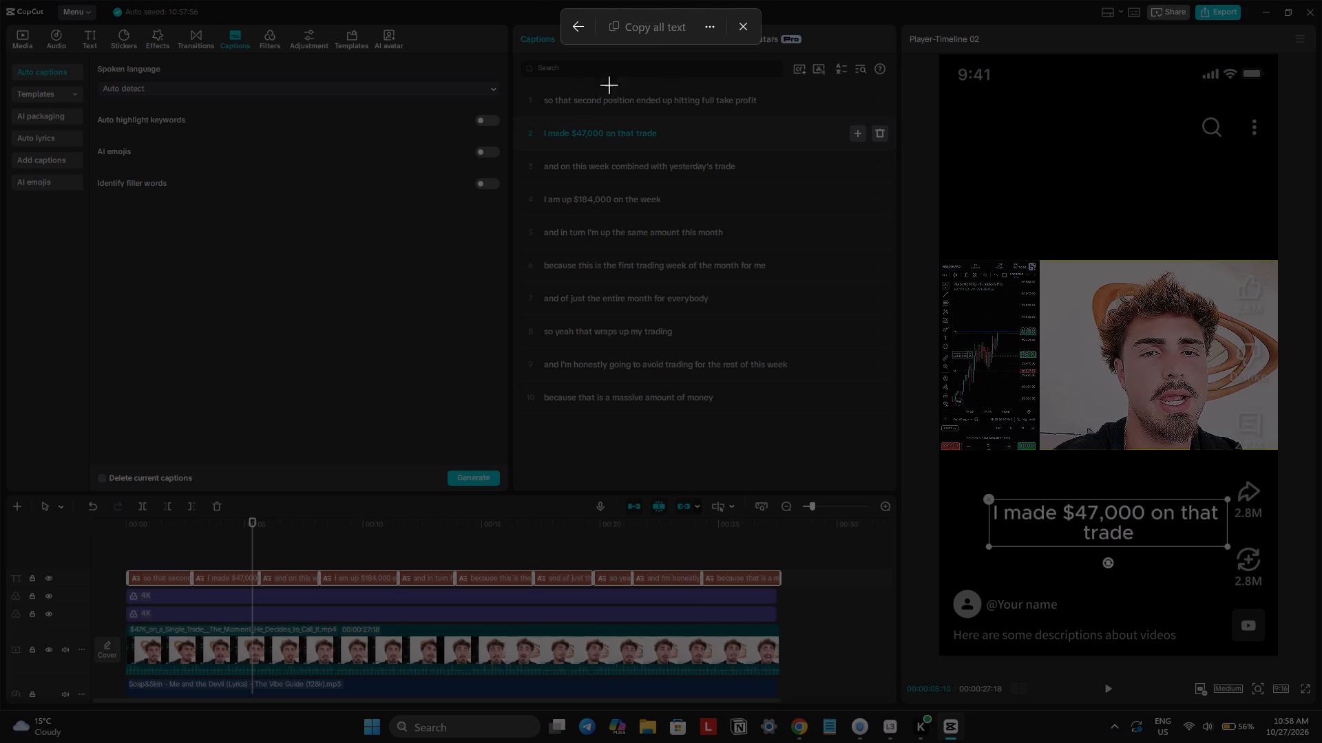
drag(532, 83, 828, 429)
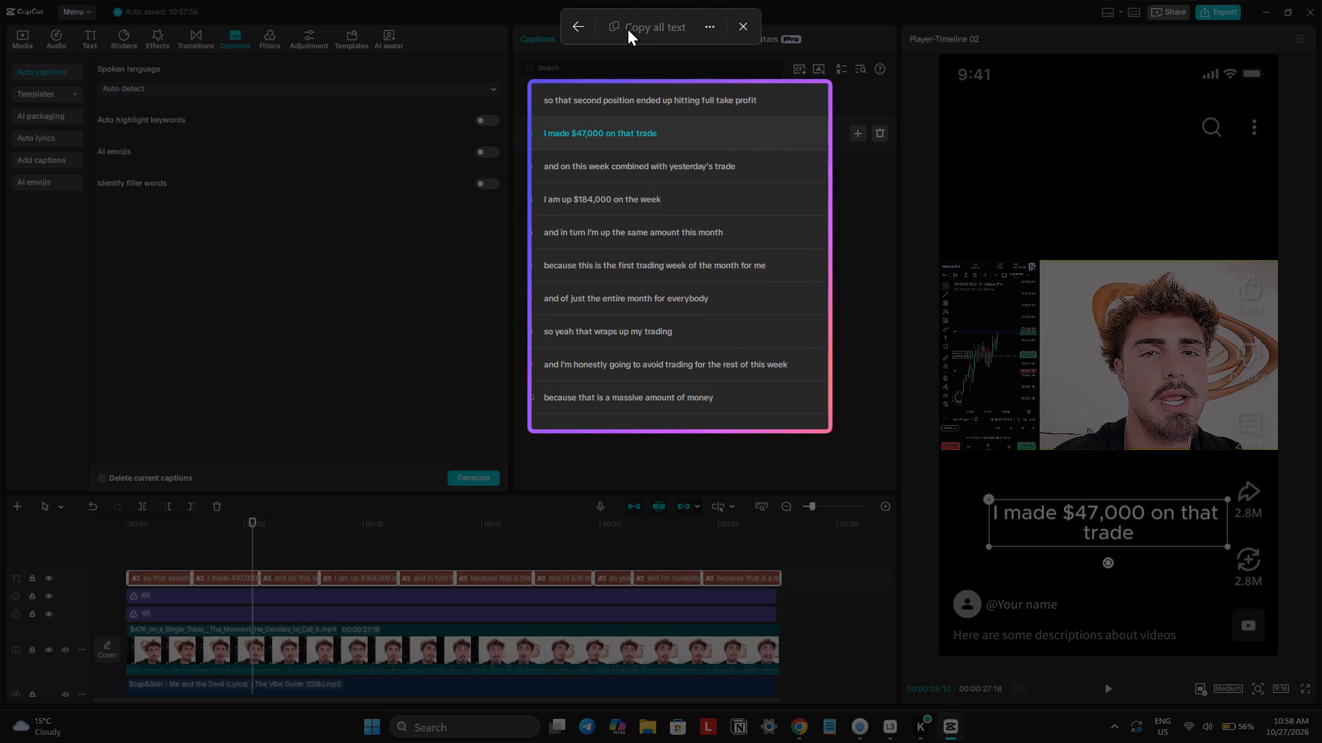
click(627, 28)
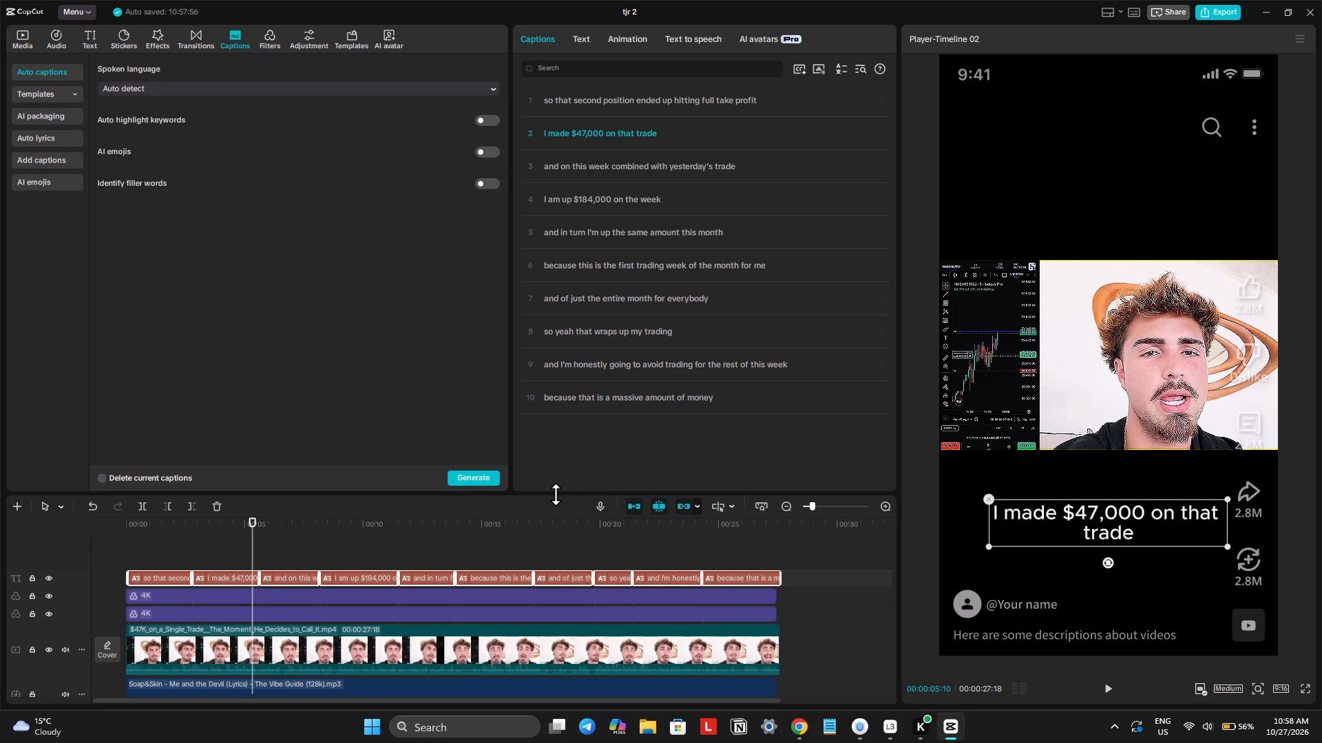
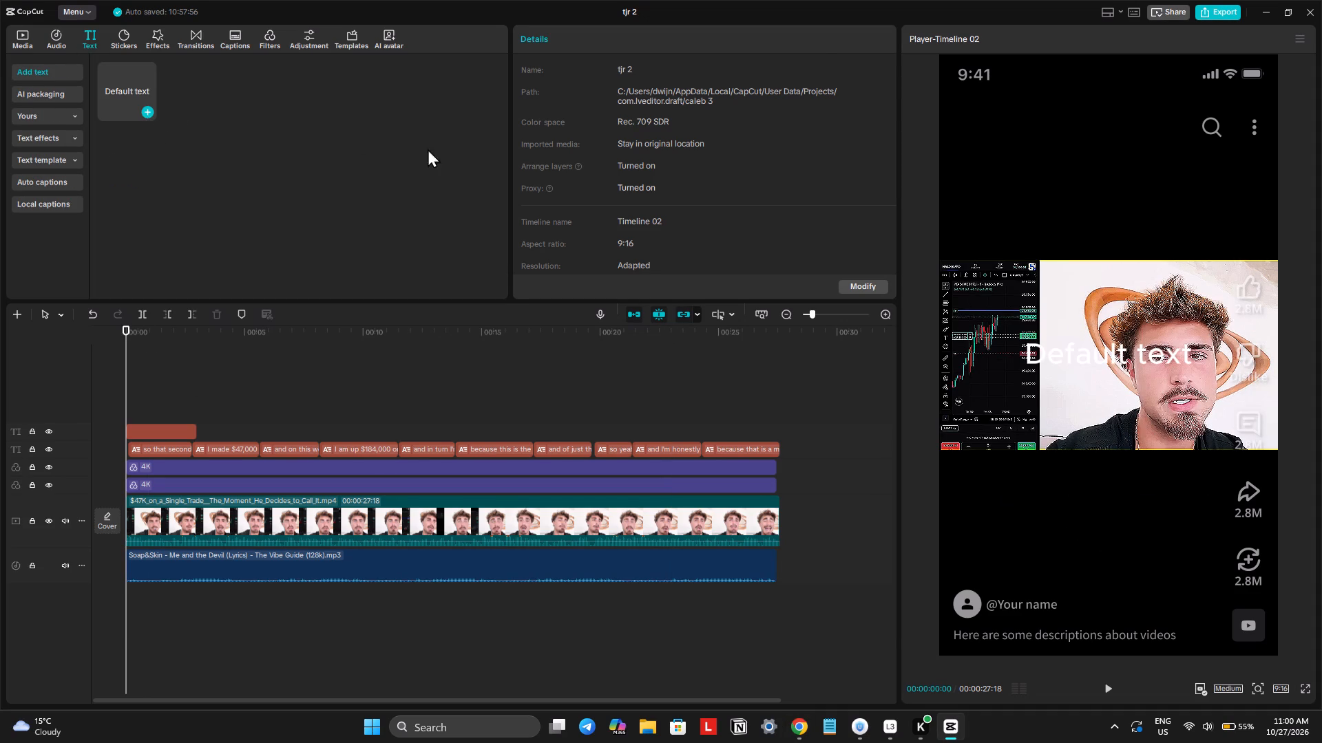
drag(581, 97, 480, 98)
click(541, 109)
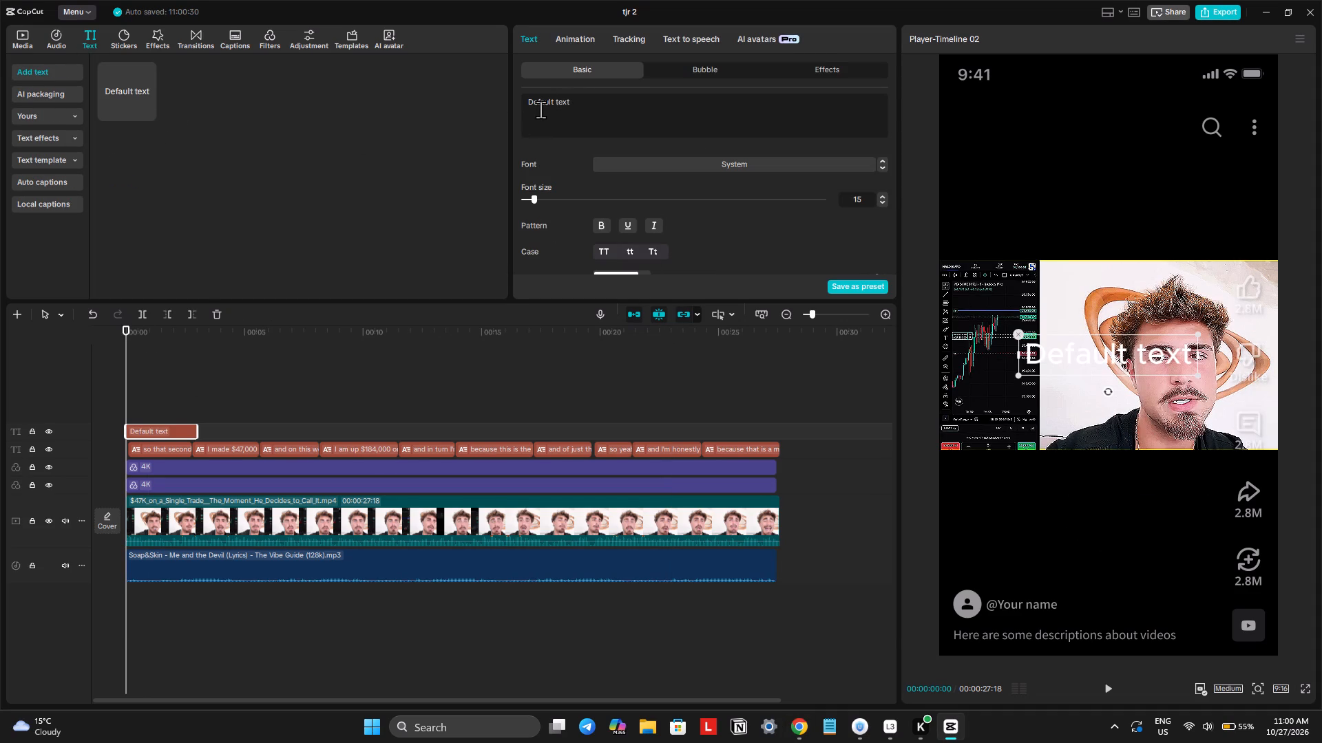
key(ctrl+a)
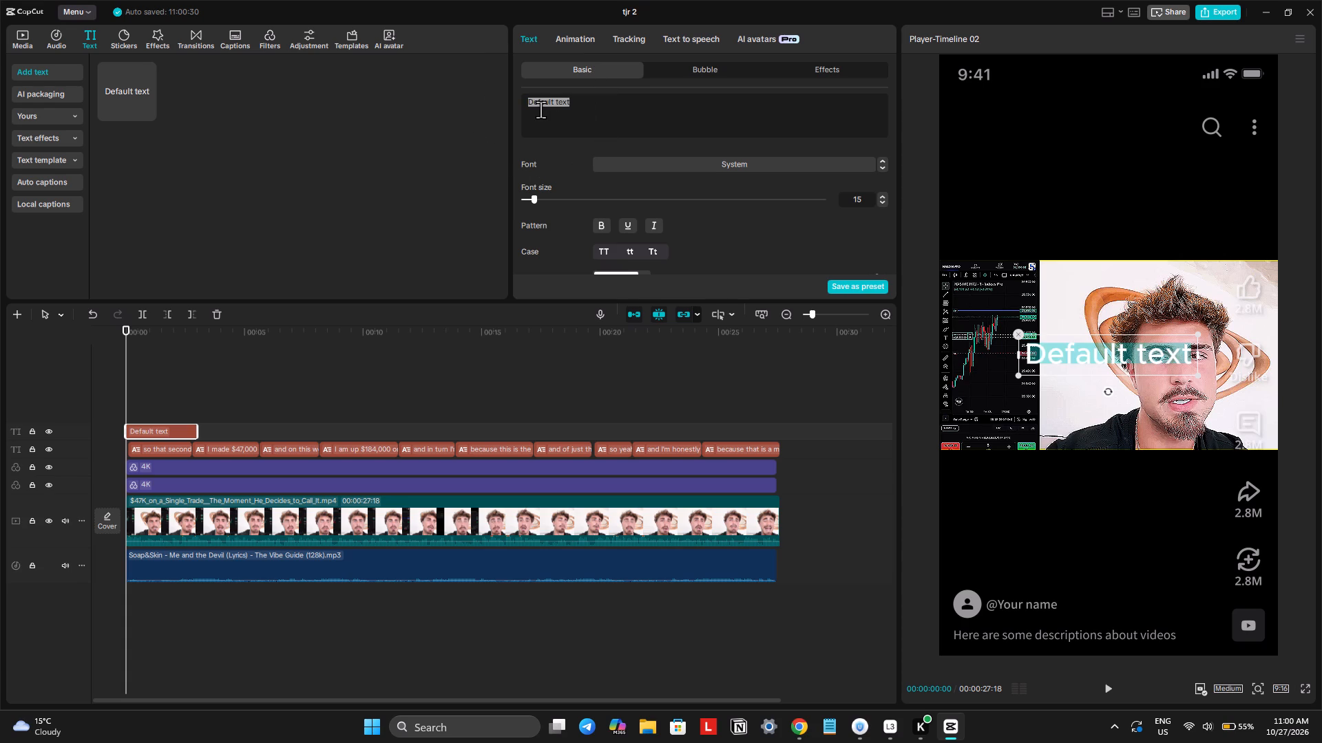
key(ctrl+v)
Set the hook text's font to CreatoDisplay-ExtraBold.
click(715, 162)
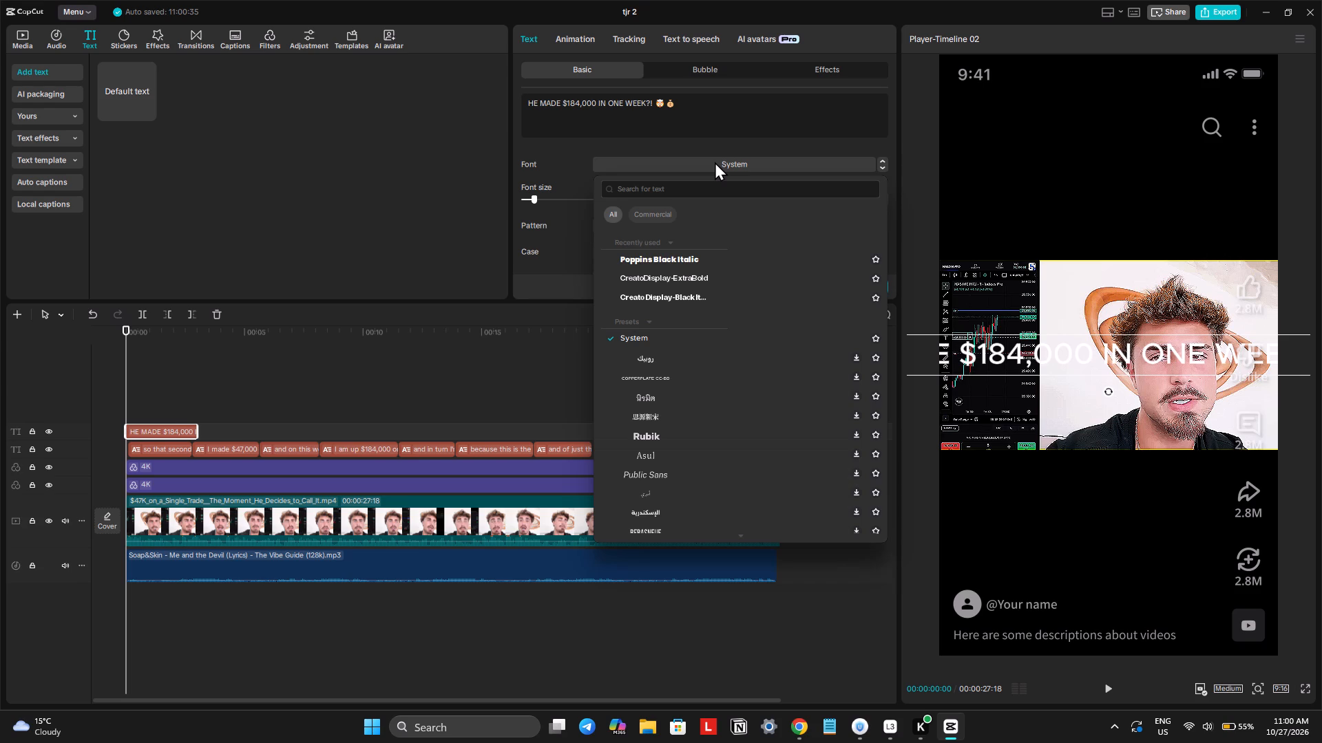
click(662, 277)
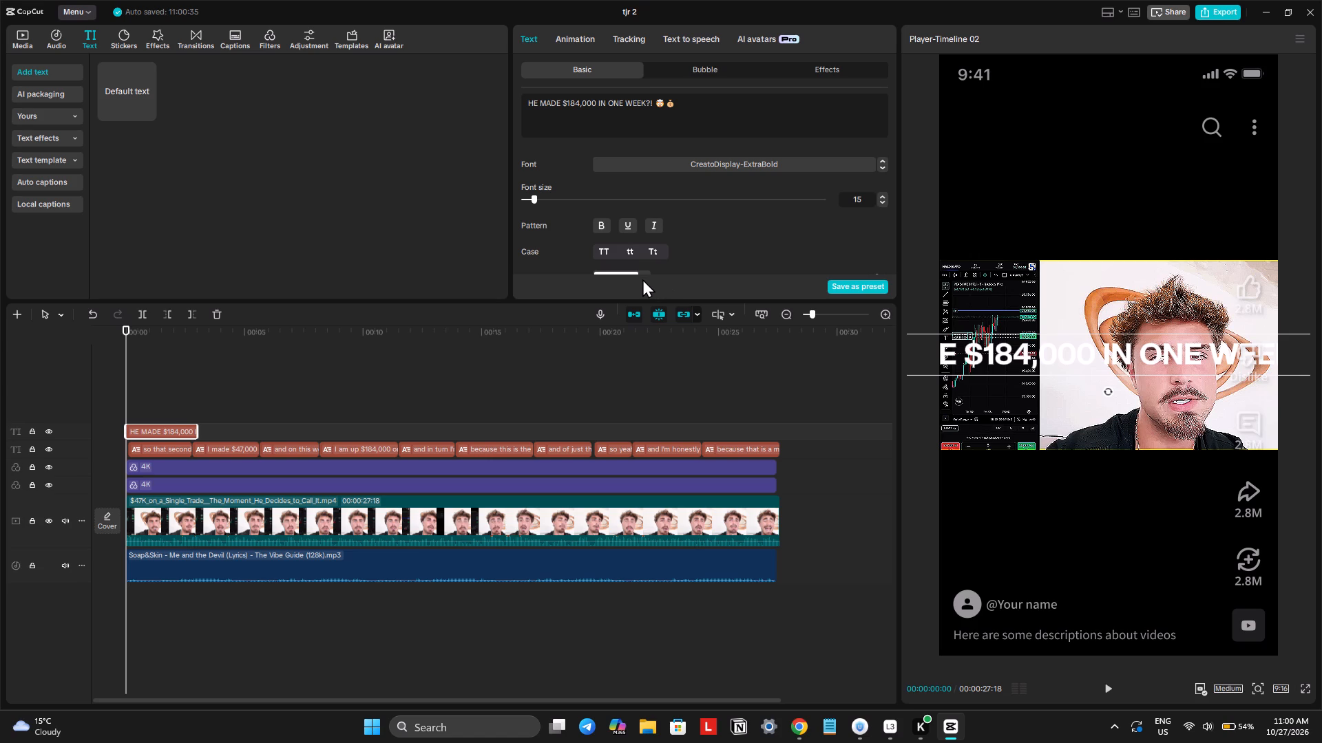
Set the hook text's character spacing to -1 and break it into two lines after "HE MADE $184,000".
scroll(609, 224, down, 1)
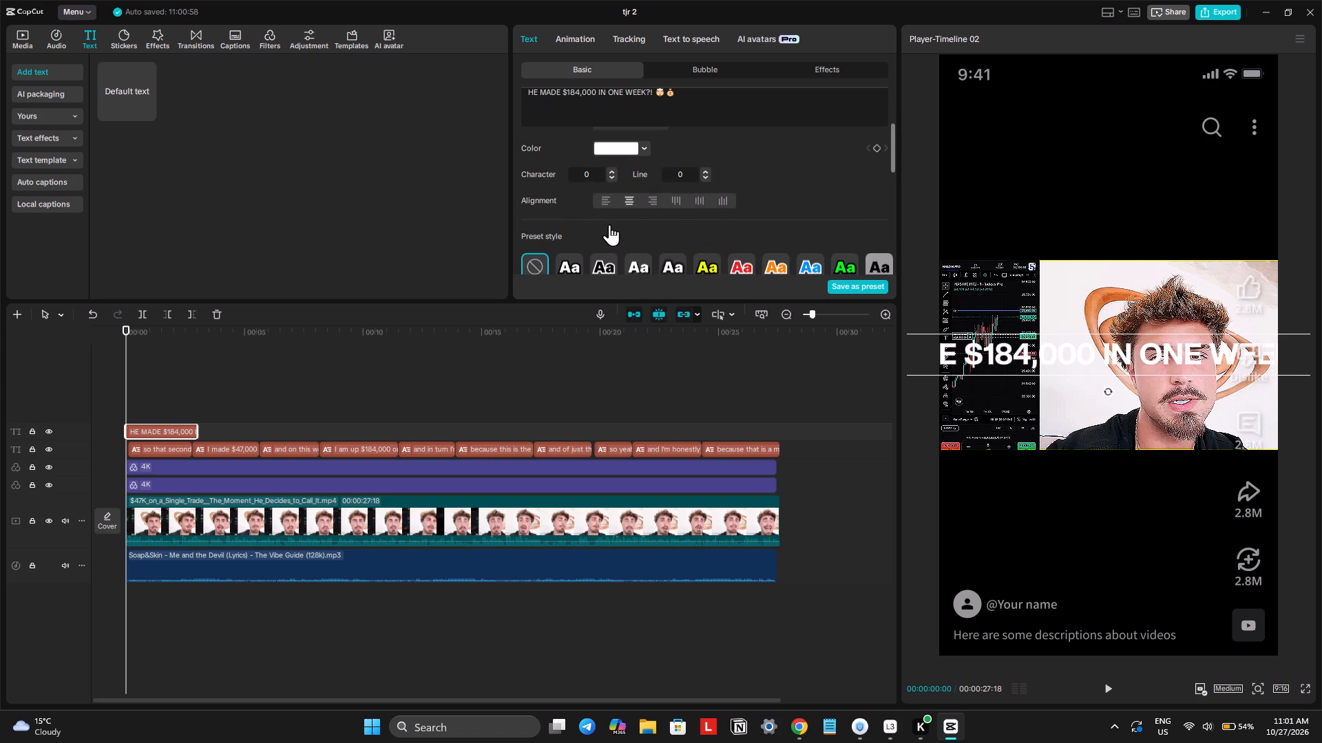
scroll(609, 224, down, 1)
click(610, 178)
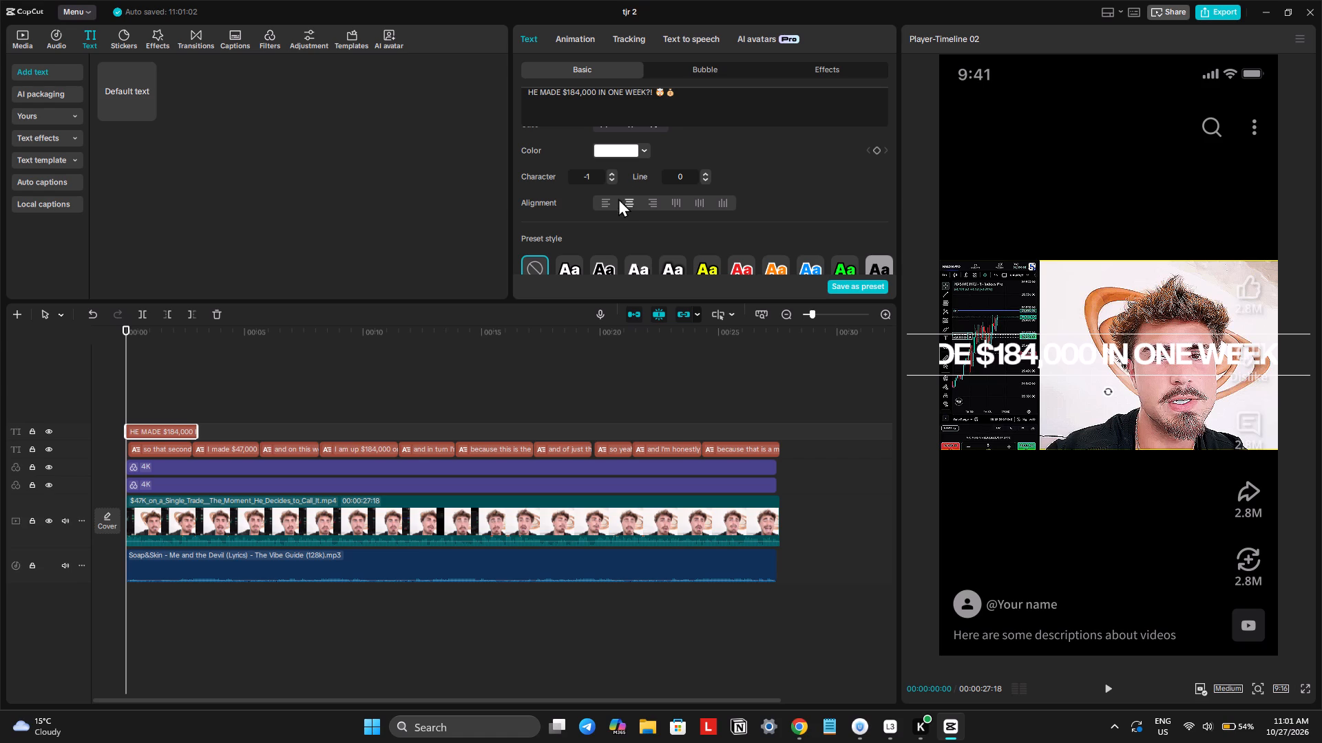
click(598, 87)
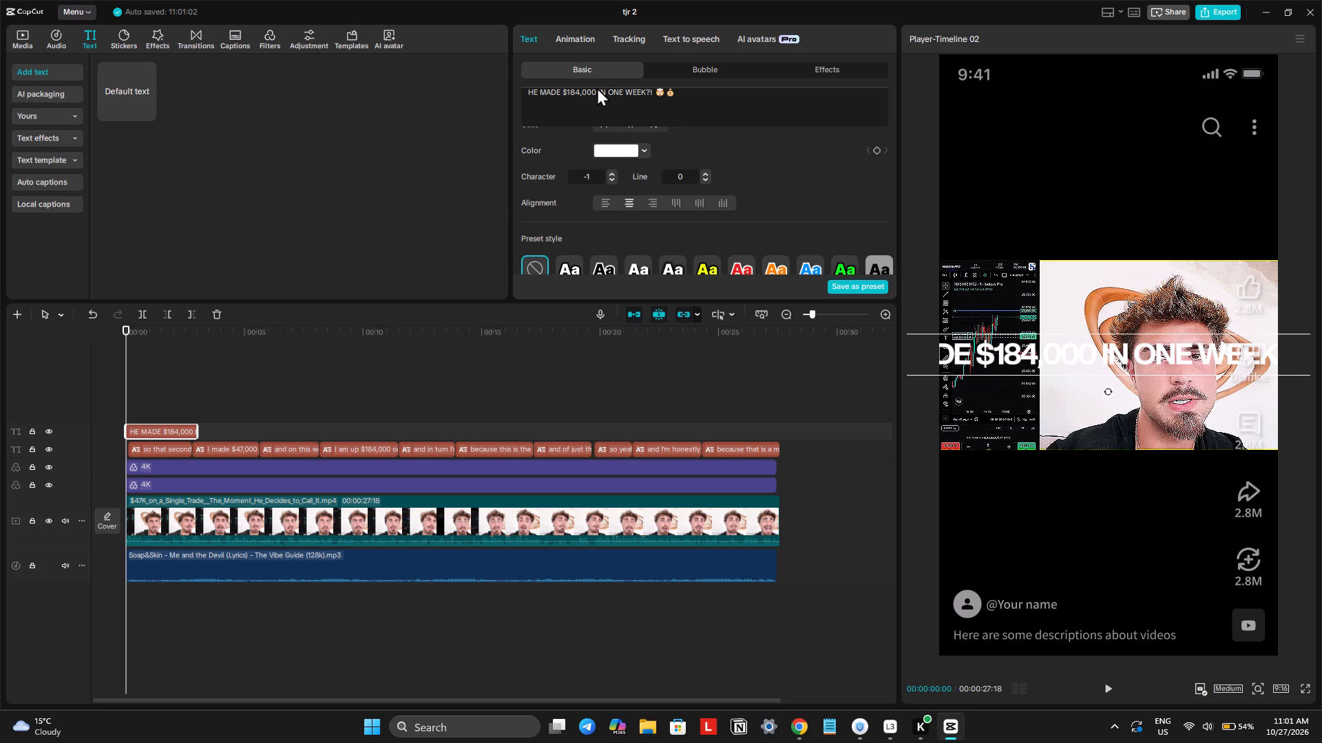
click(597, 91)
key(Return)
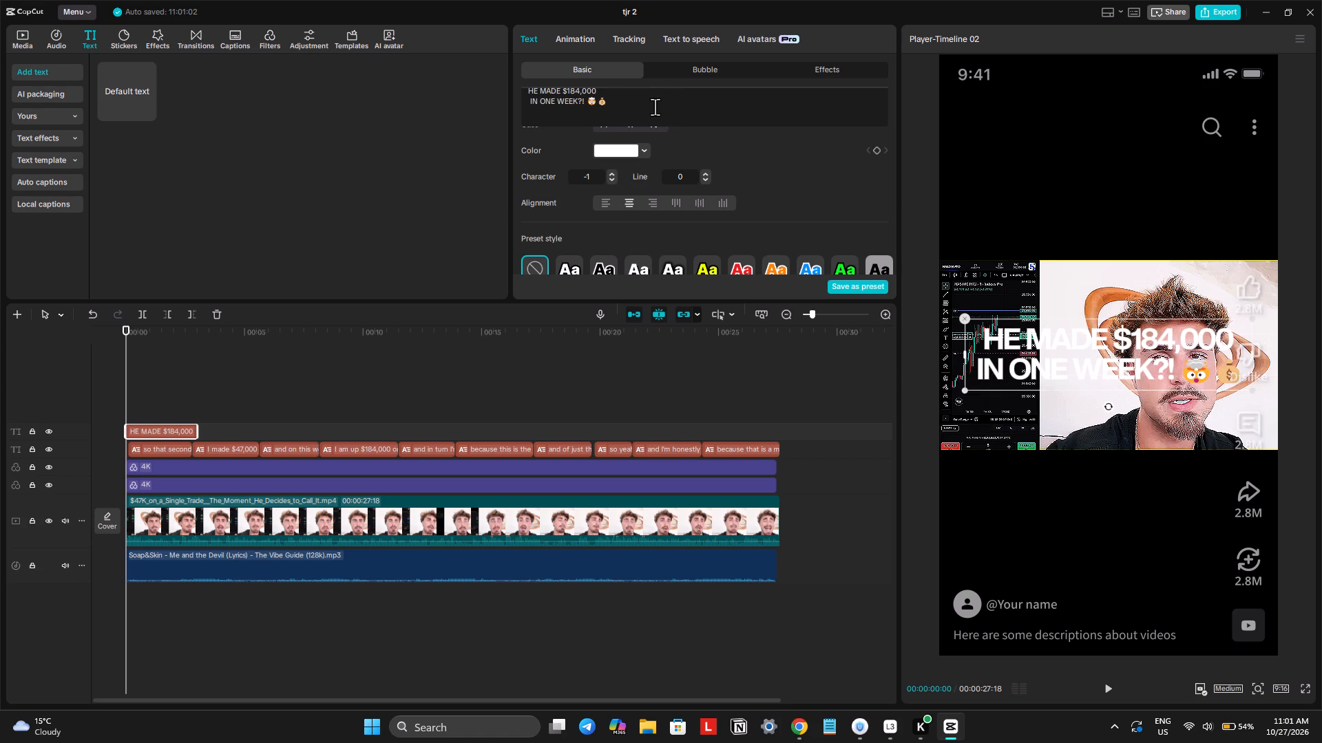
Set the two-line hook text's font to Poppins Black Italic.
scroll(682, 201, down, 4)
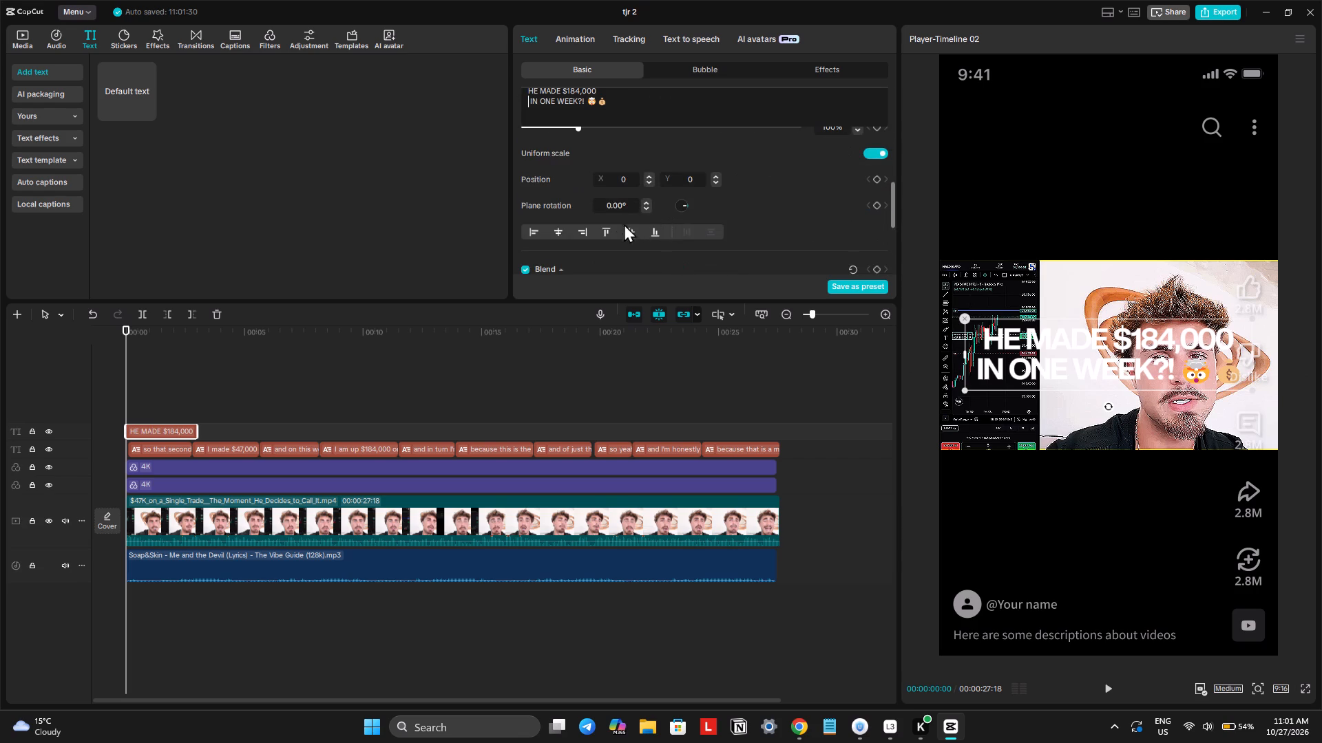
scroll(602, 193, up, 6)
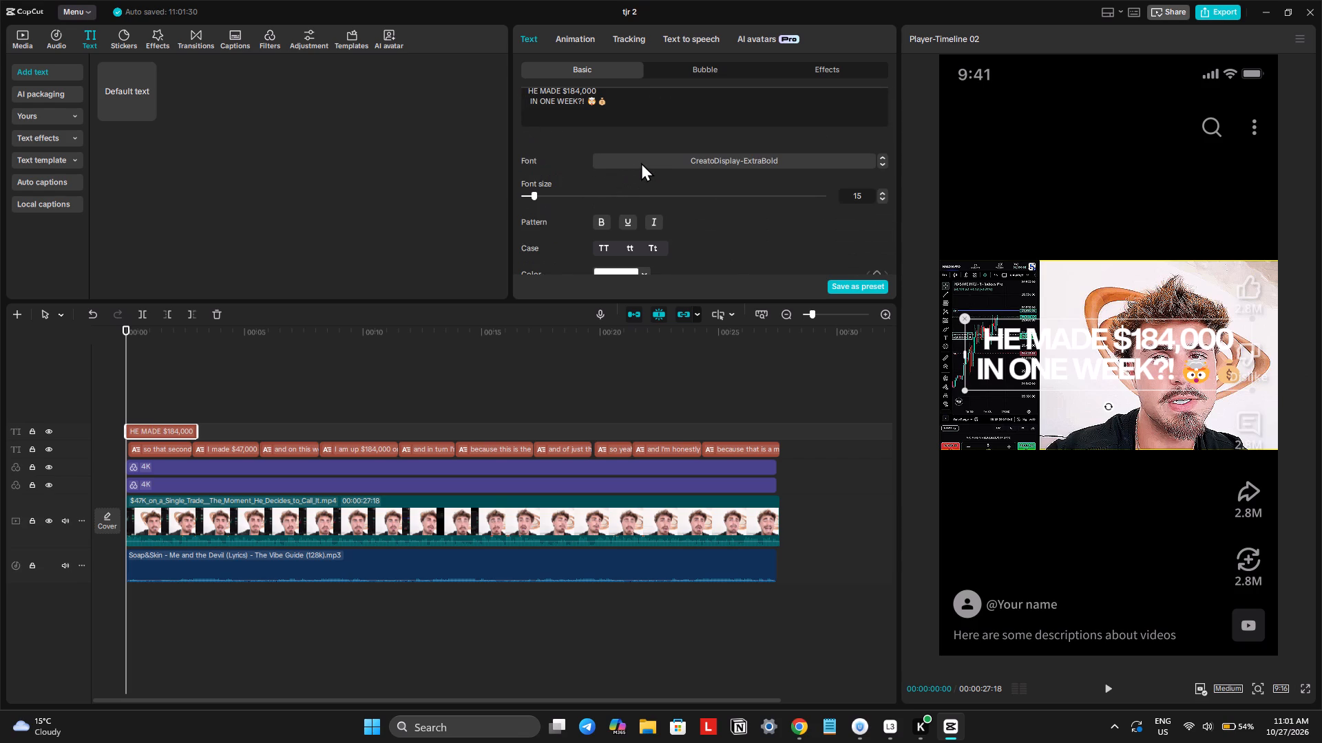
click(641, 162)
scroll(646, 241, up, 4)
scroll(651, 271, down, 1)
scroll(651, 271, up, 18)
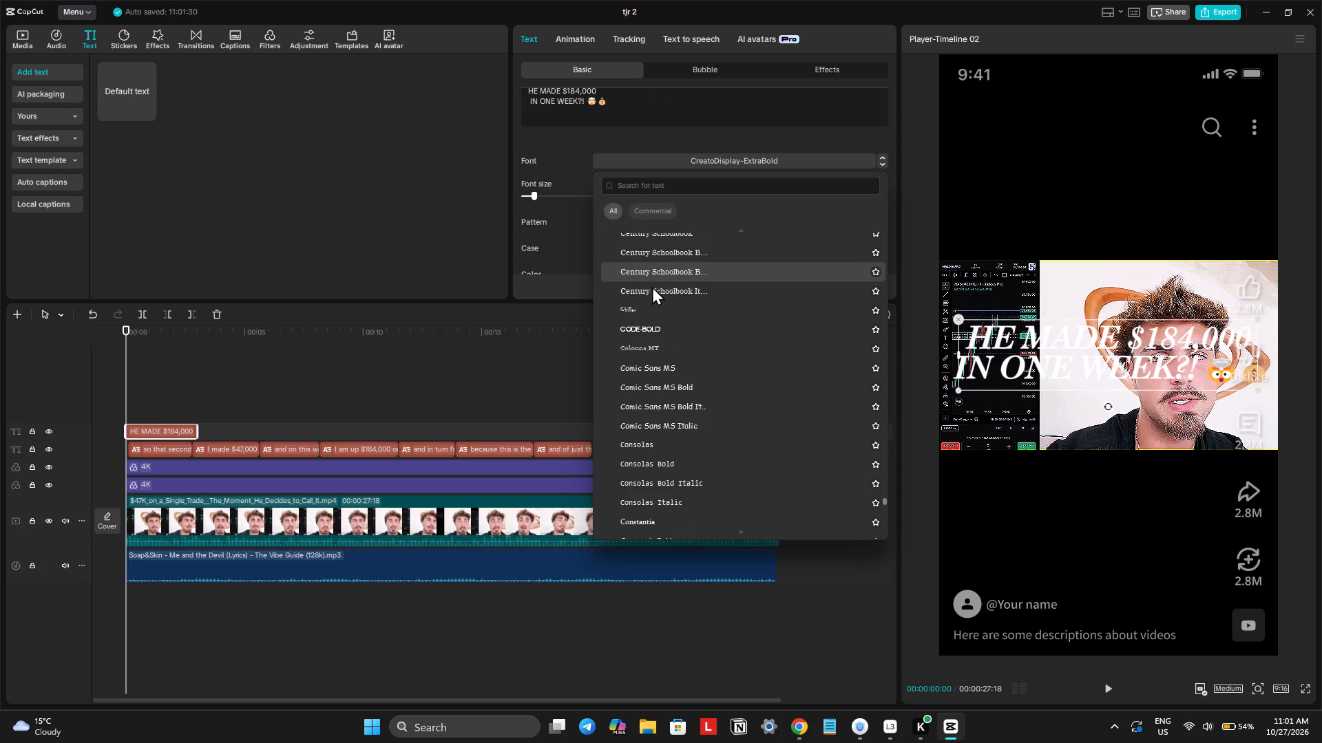
scroll(652, 286, up, 20)
scroll(652, 286, up, 20)
scroll(652, 286, up, 20)
scroll(654, 299, up, 20)
scroll(654, 299, up, 20)
scroll(654, 299, up, 20)
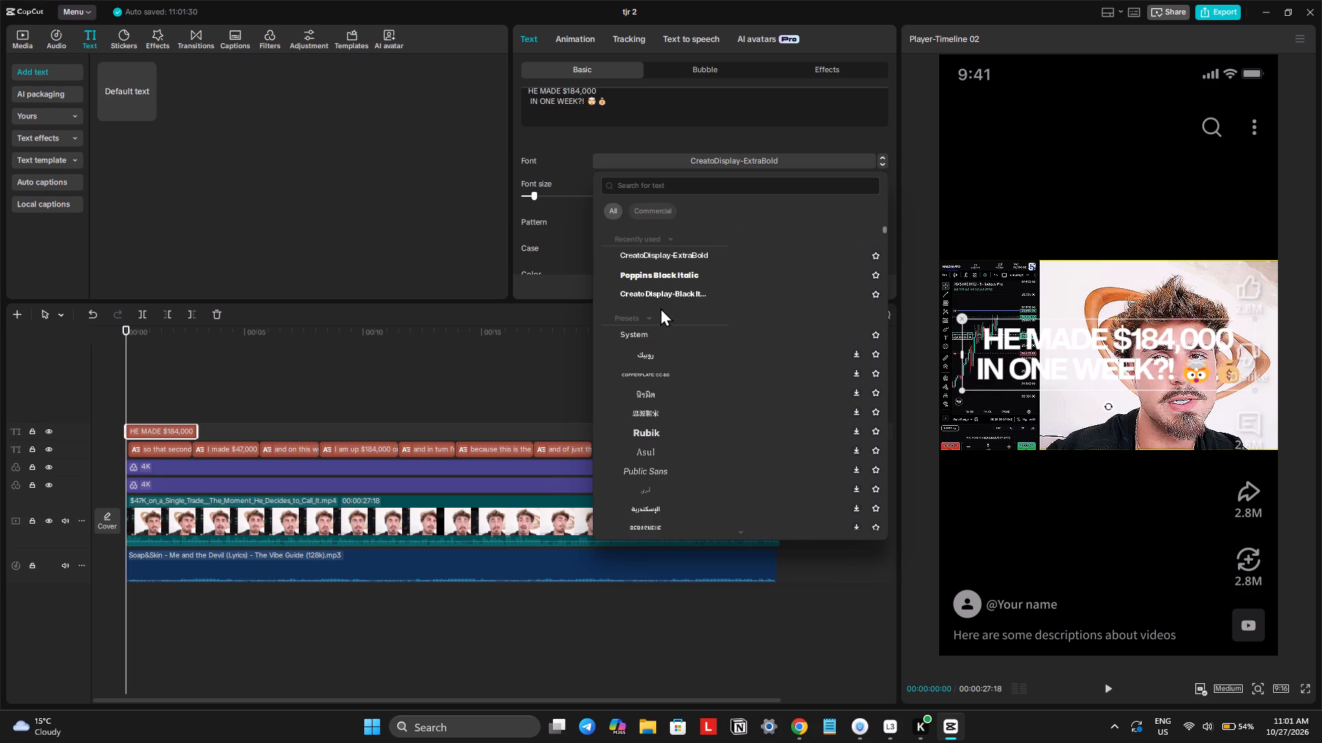
scroll(660, 308, up, 20)
scroll(660, 308, up, 20)
scroll(660, 308, up, 20)
click(682, 276)
Give the hook text a black background using the second background style.
scroll(678, 296, down, 5)
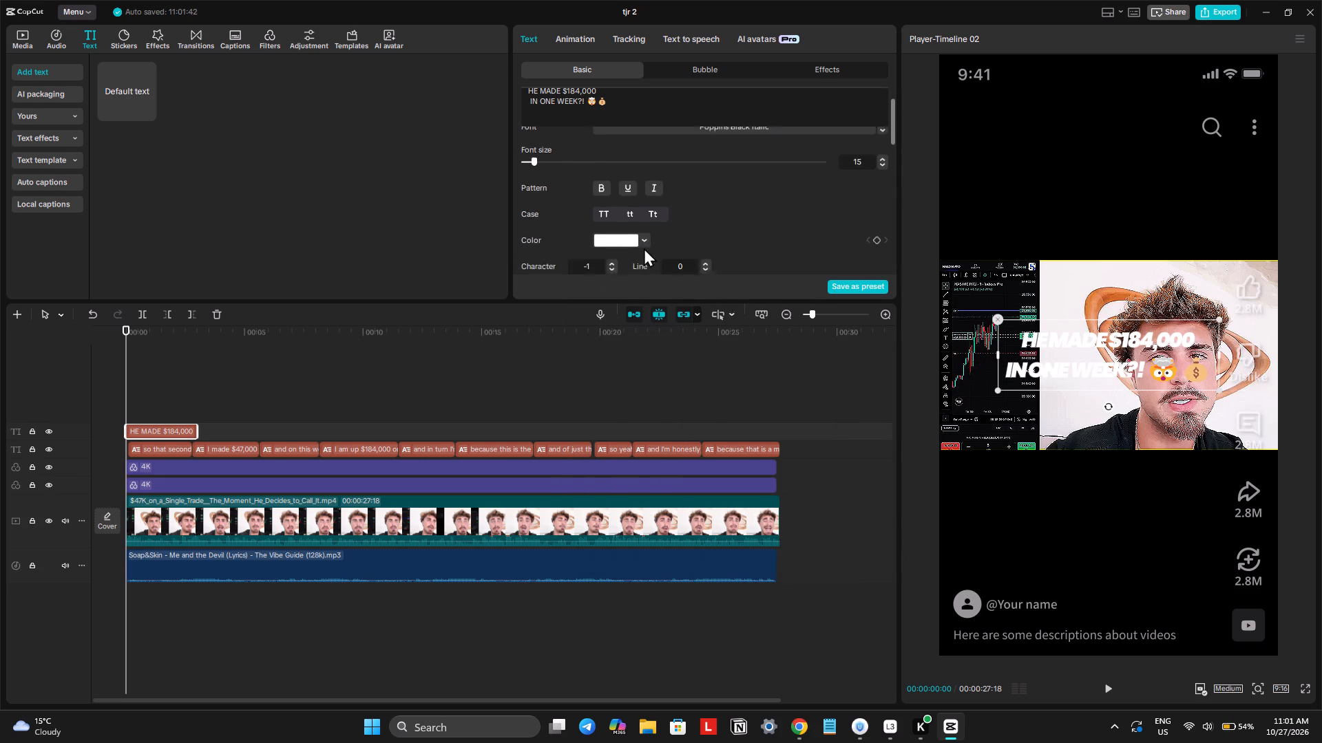
scroll(644, 248, down, 4)
click(525, 143)
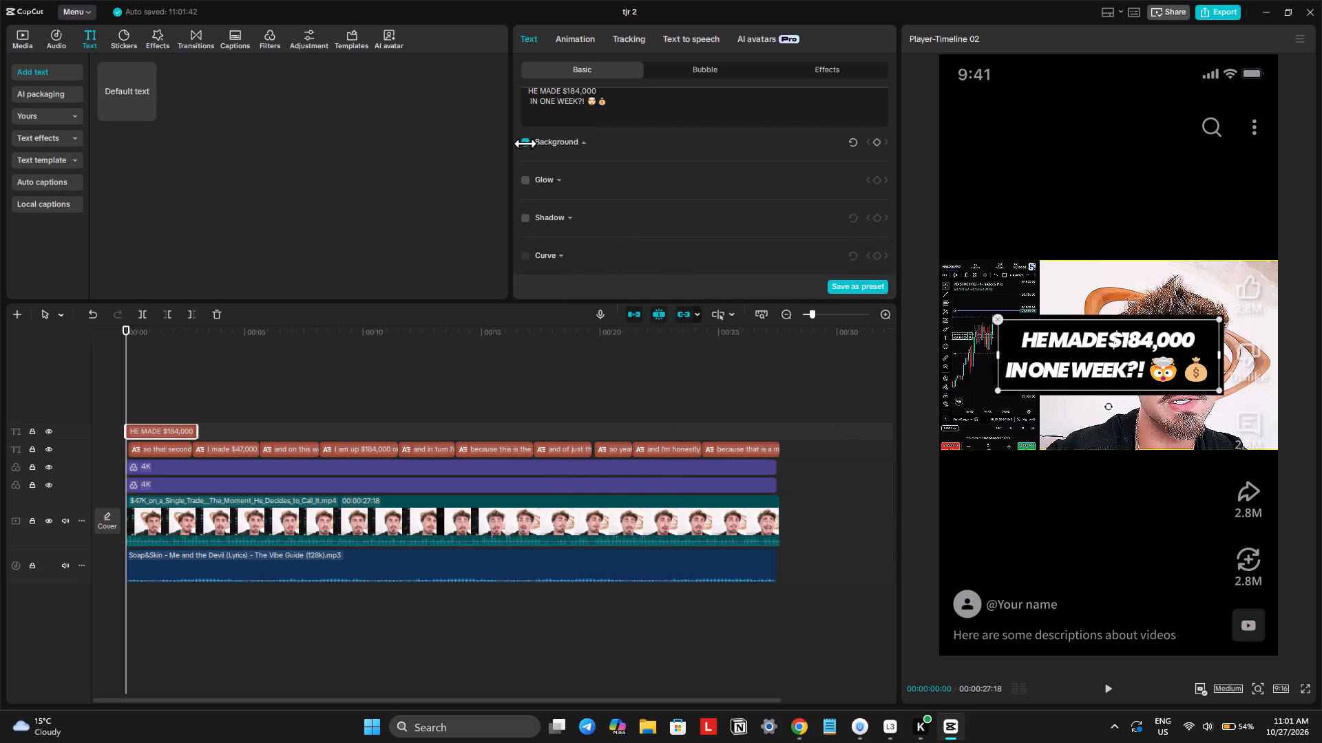
click(598, 189)
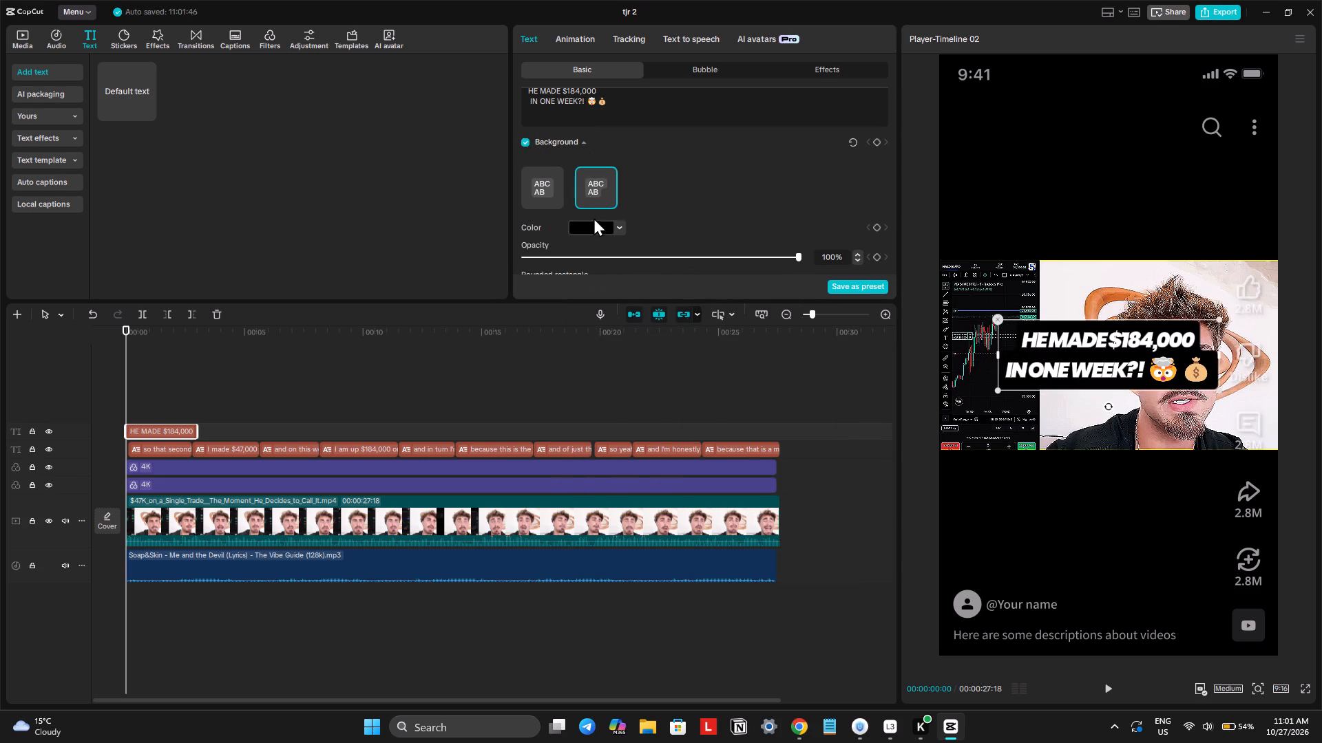
Place the hook text in the black area just above the video and extend it to the end of the filter tracks.
drag(1068, 351, 1063, 211)
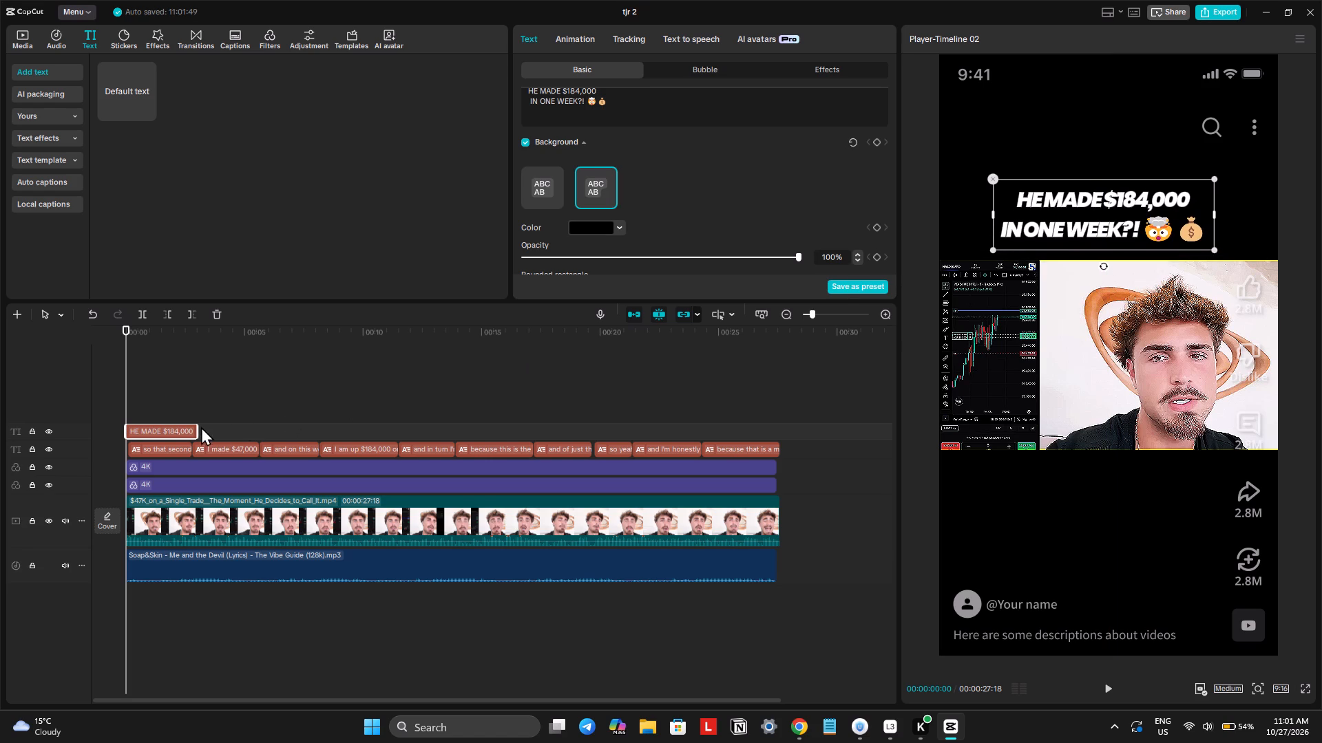
drag(195, 427, 773, 442)
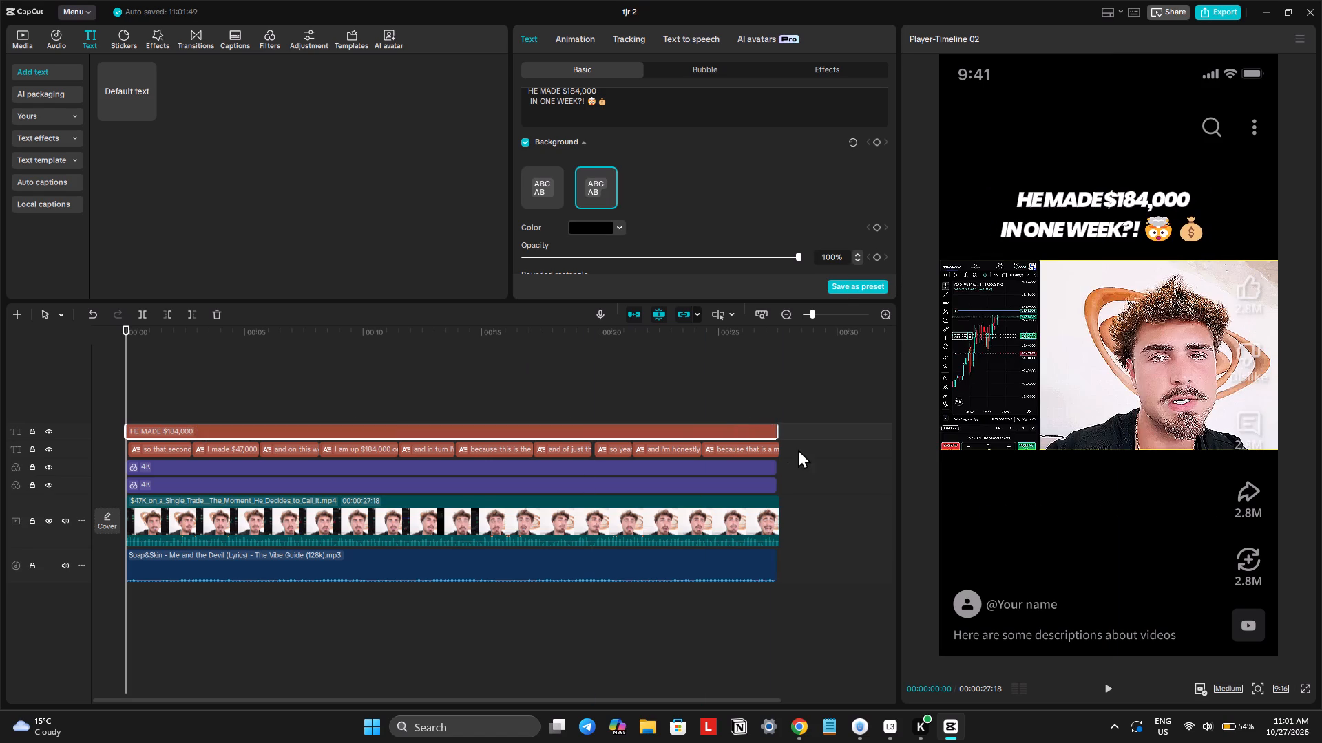
Select all ten caption clips on the timeline and set their font to CreatoDisplay-ExtraBold.
drag(783, 446, 556, 446)
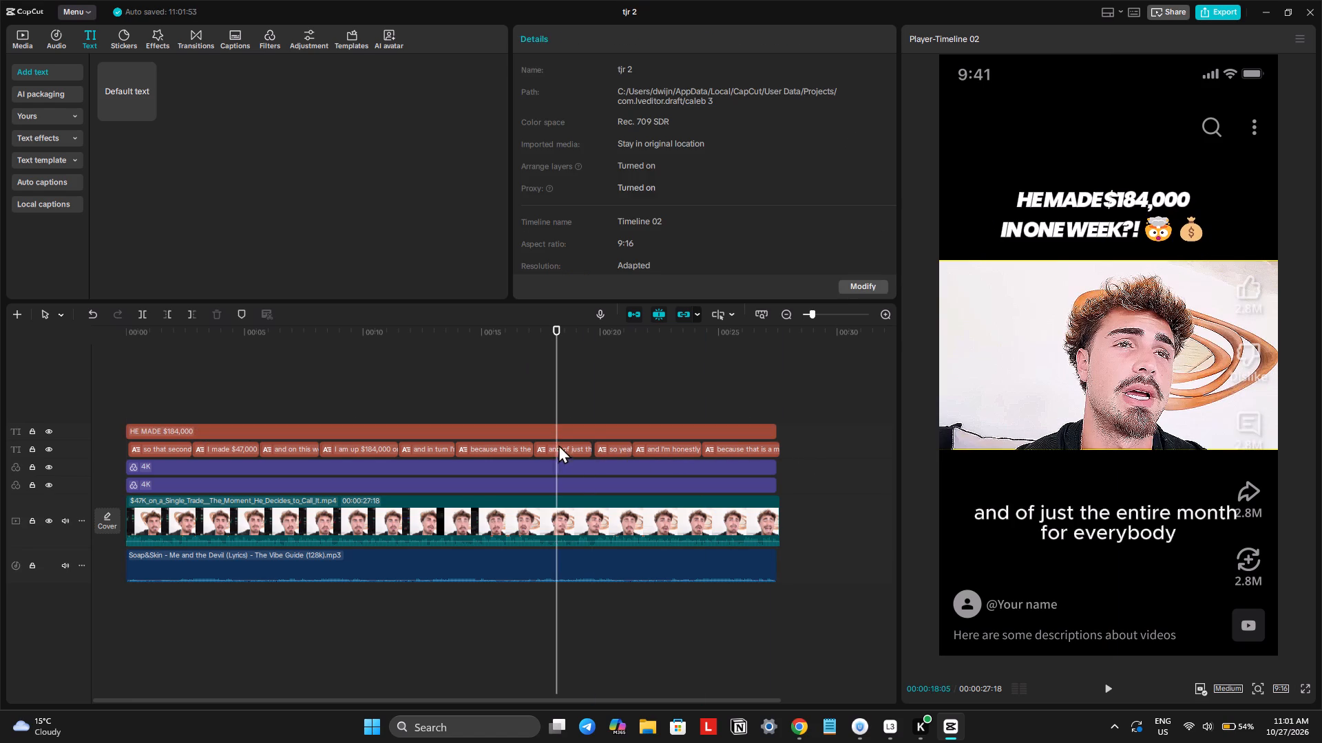
drag(793, 448, 710, 448)
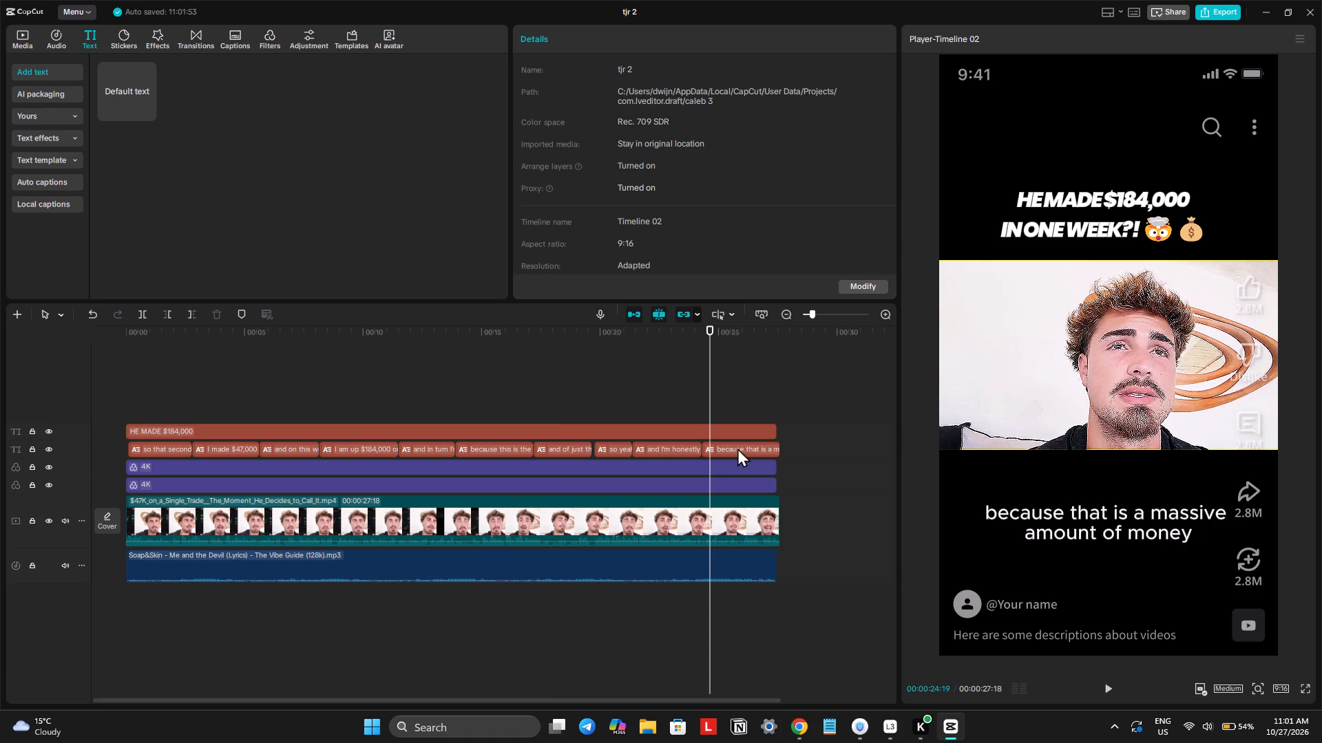
click(784, 438)
drag(793, 444, 722, 452)
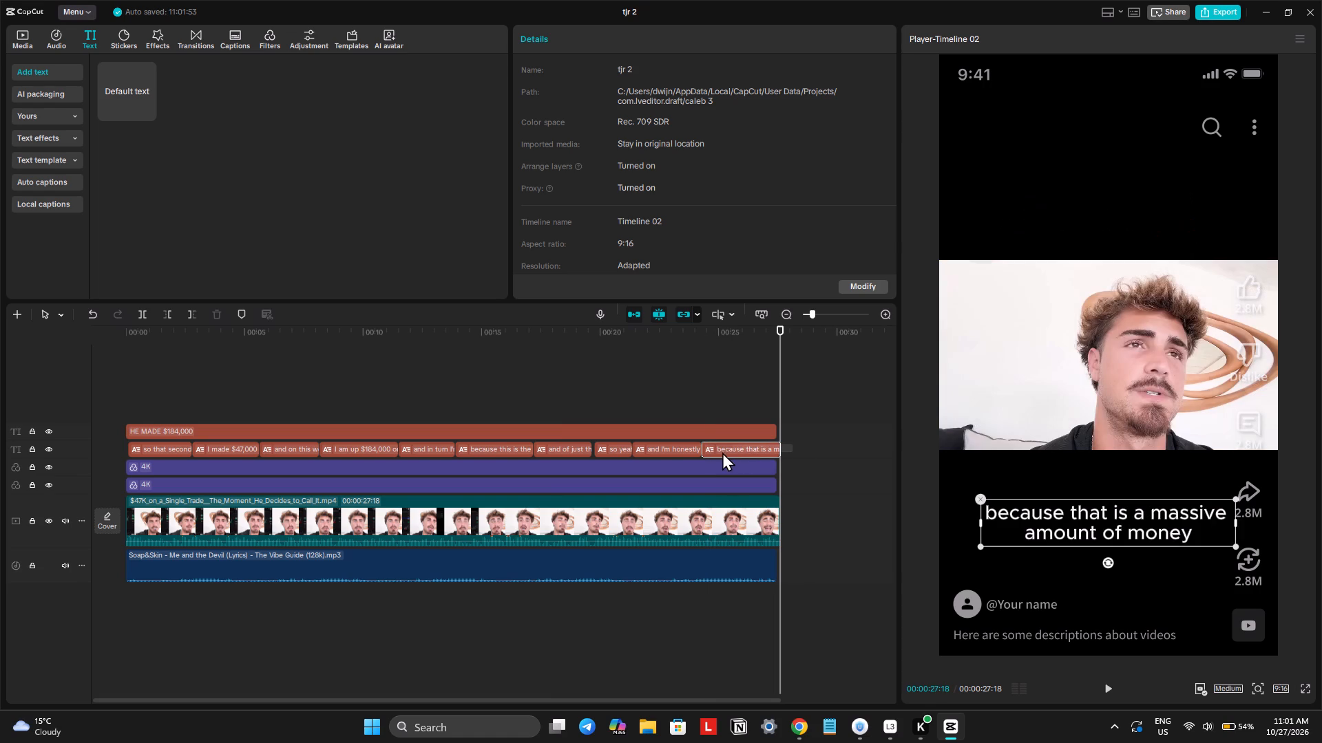
drag(722, 452, 118, 454)
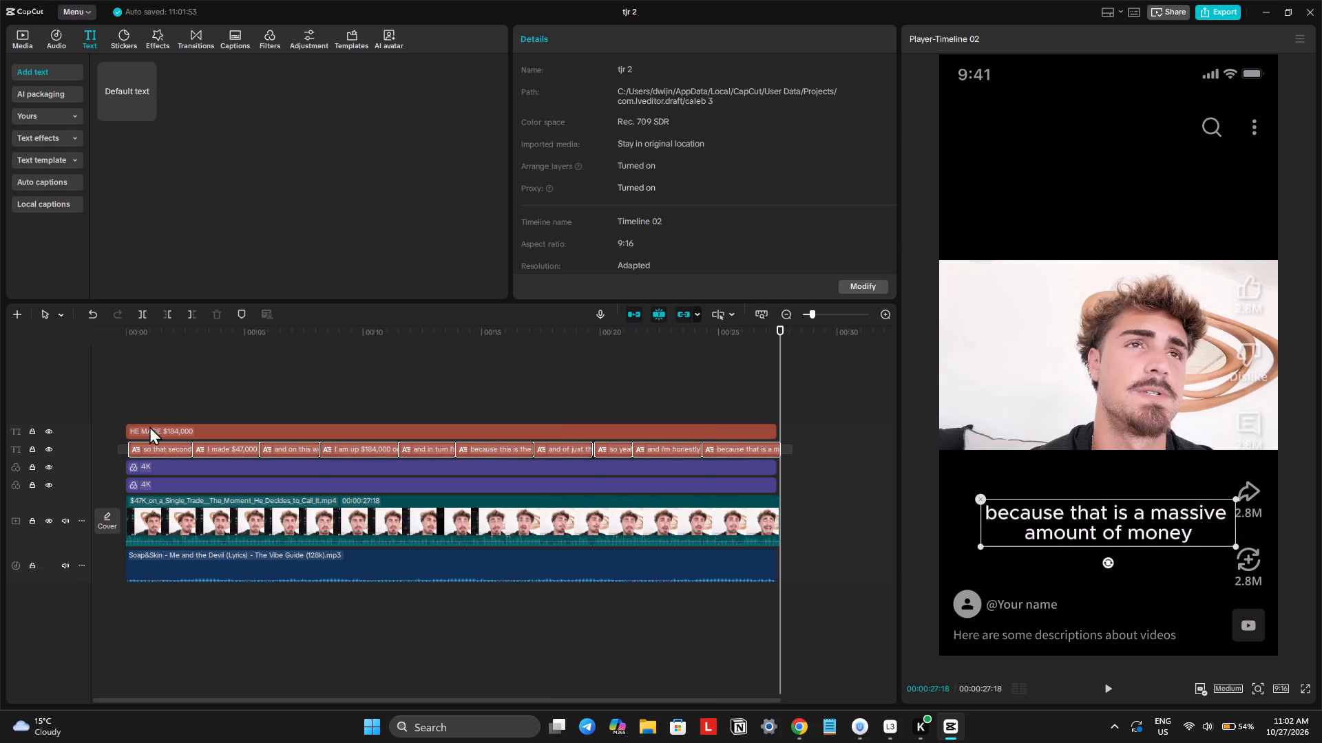
click(662, 122)
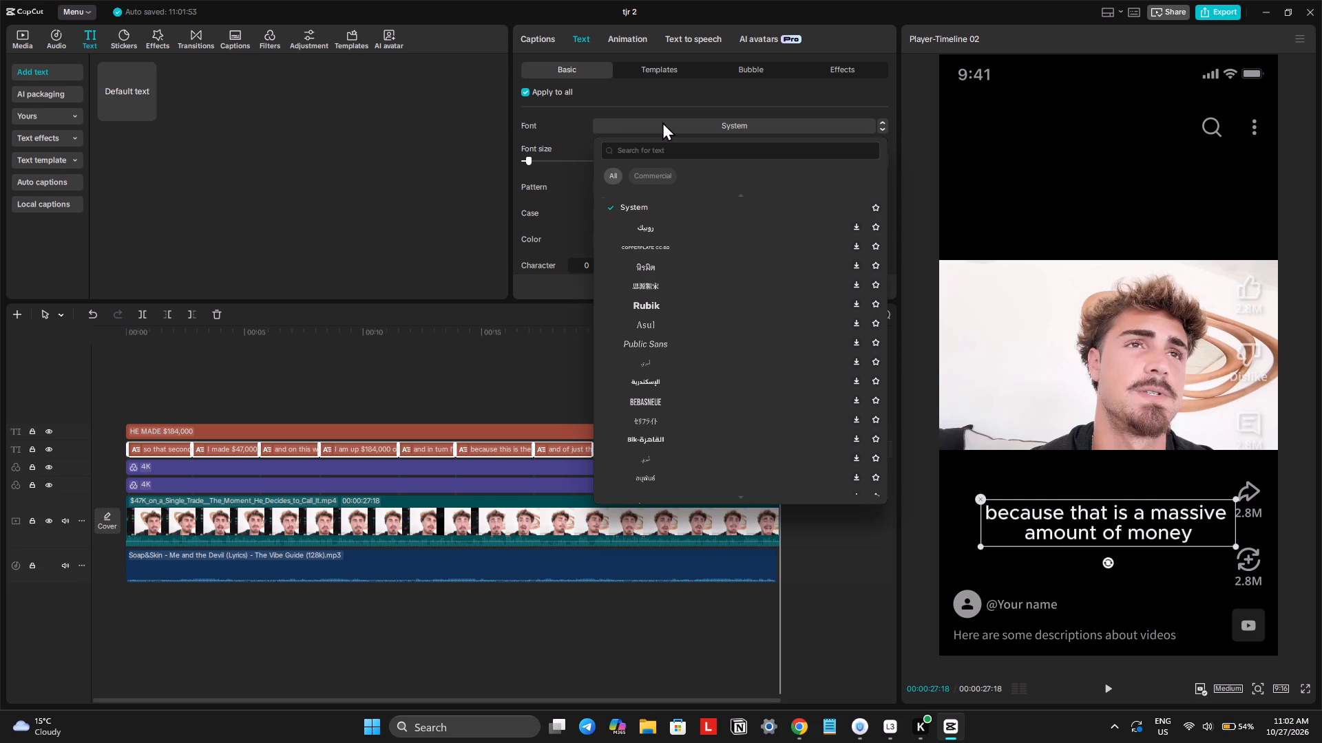
scroll(648, 241, up, 1)
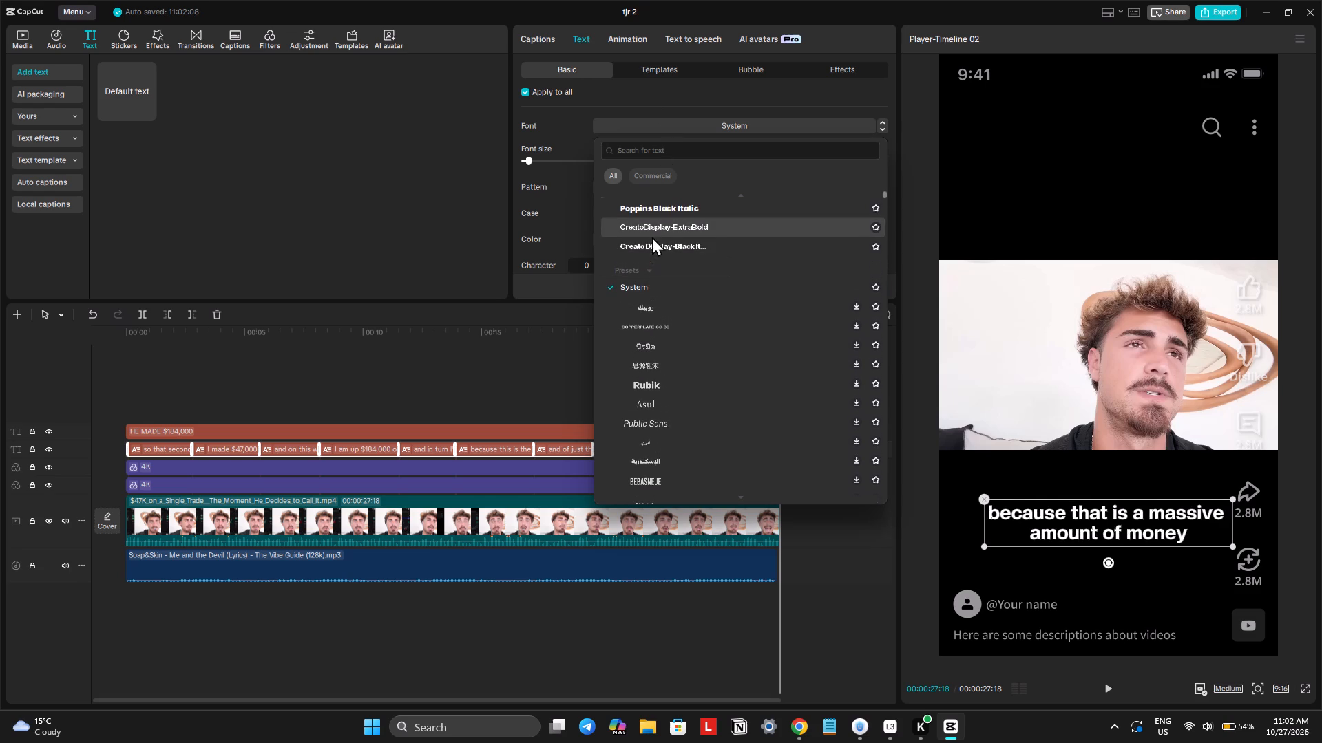
click(660, 226)
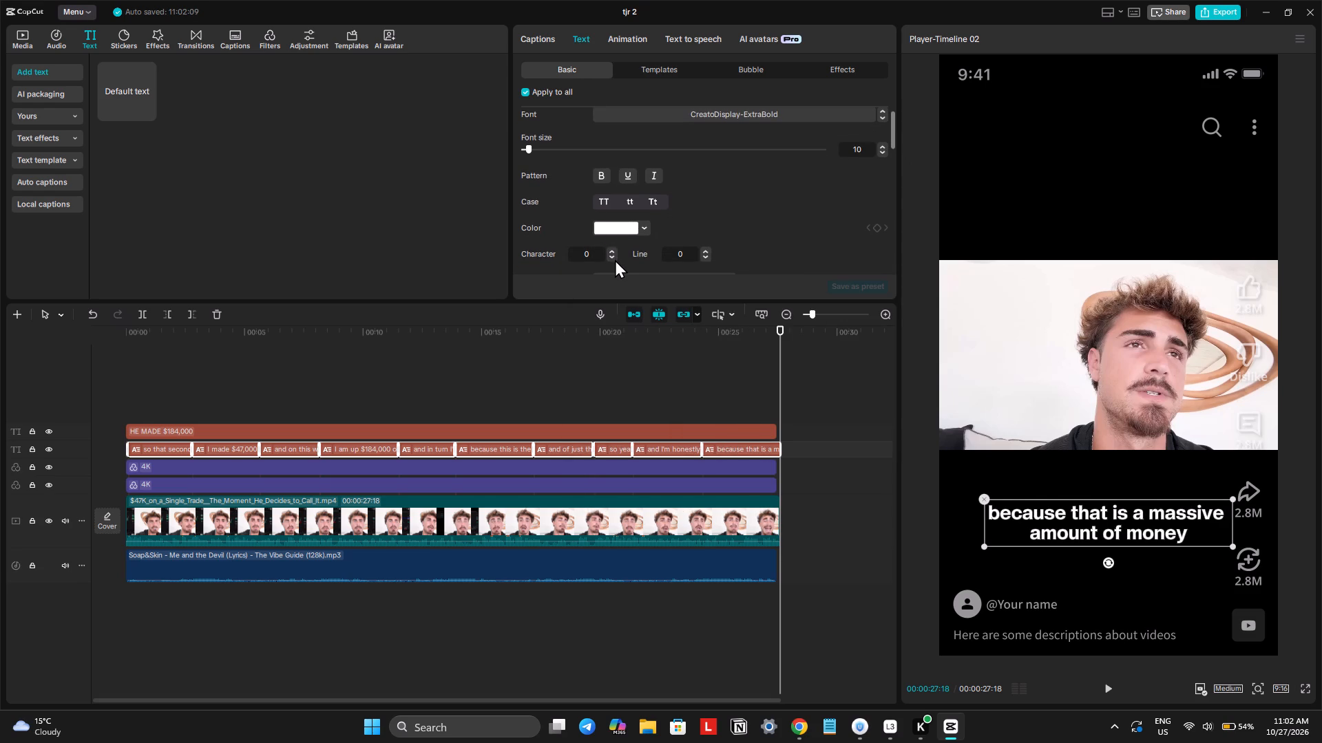
Set the character spacing of all captions to -1.
click(609, 254)
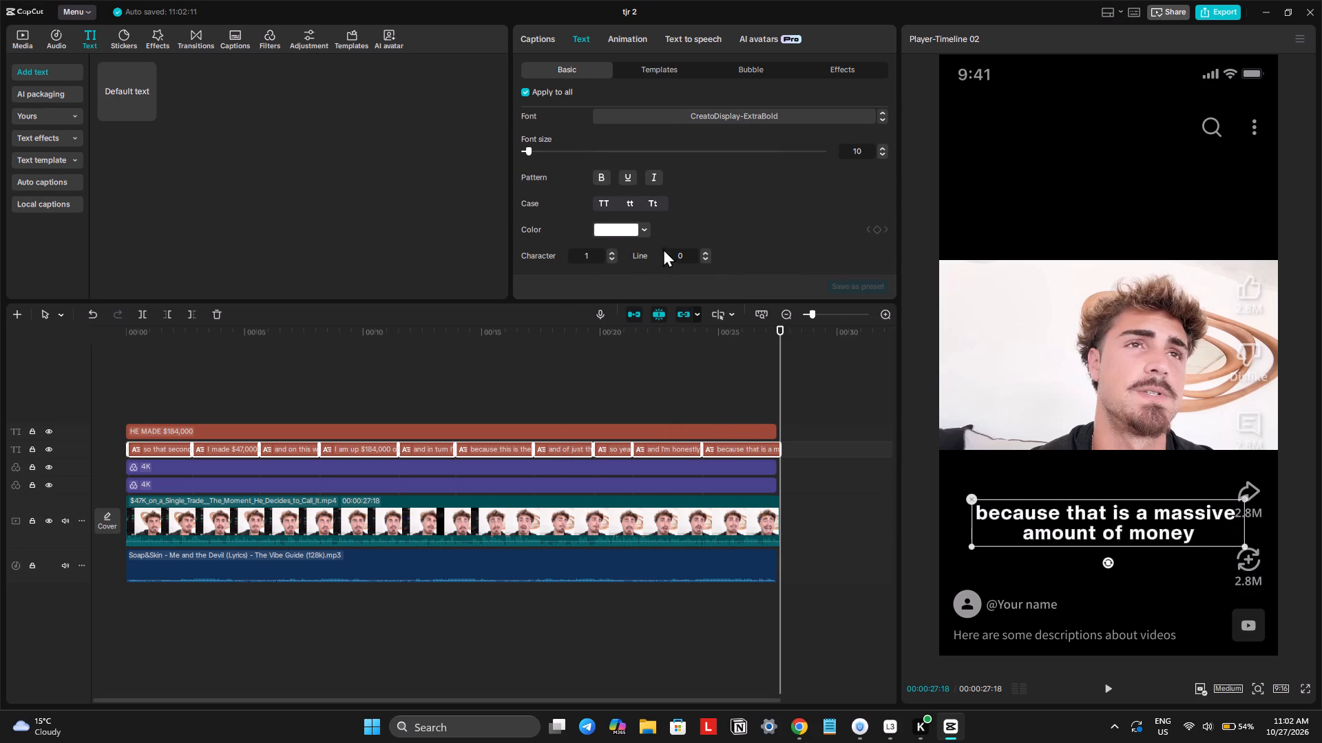
click(609, 259)
click(609, 259)
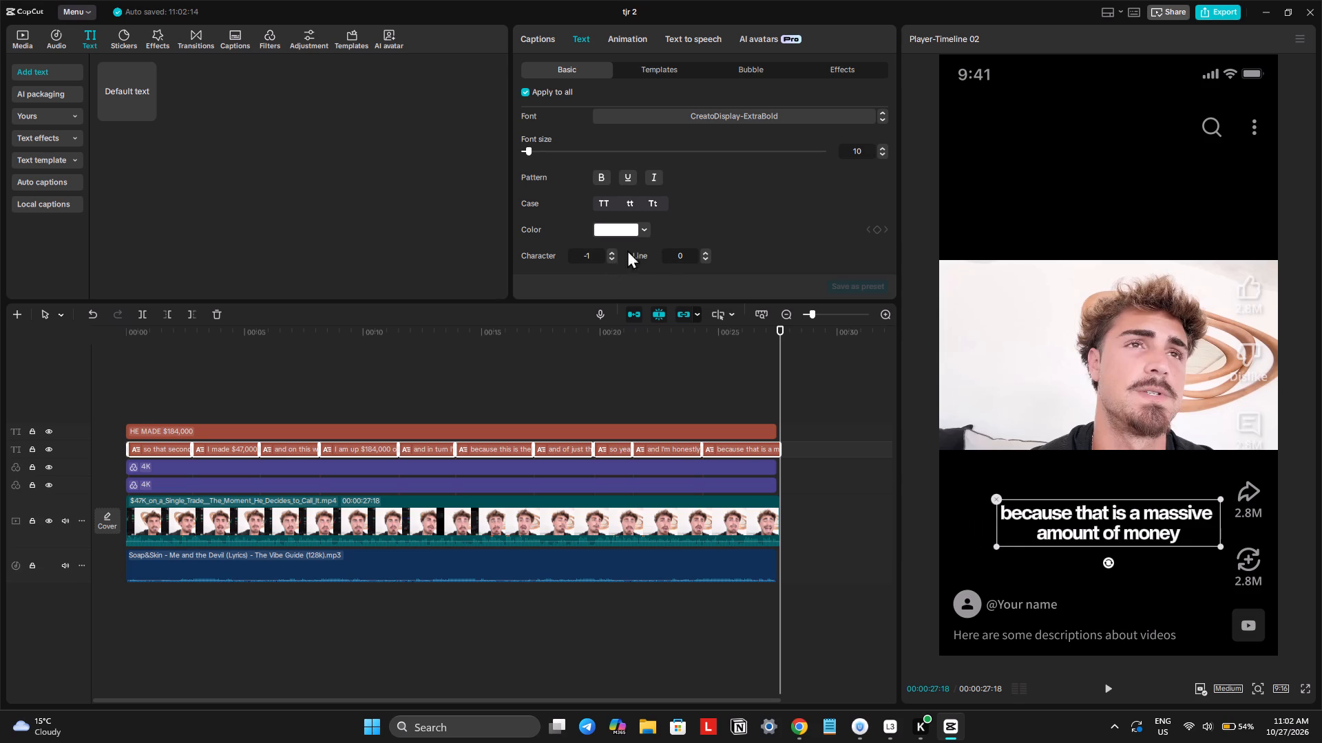
Apply the favourited "Floati...Jitter" caption animation to all ten selected caption clips.
scroll(823, 312, down, 5)
click(617, 37)
click(573, 36)
click(633, 45)
click(833, 67)
click(836, 76)
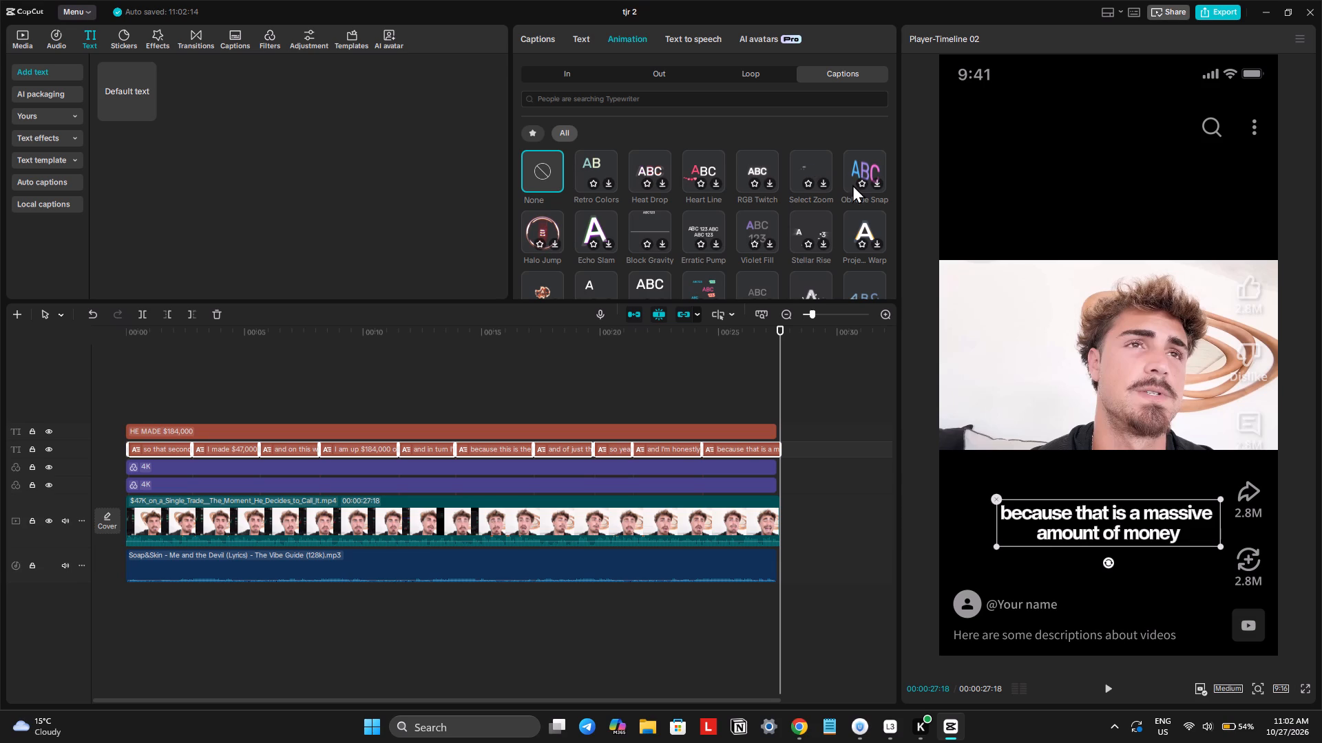
click(534, 136)
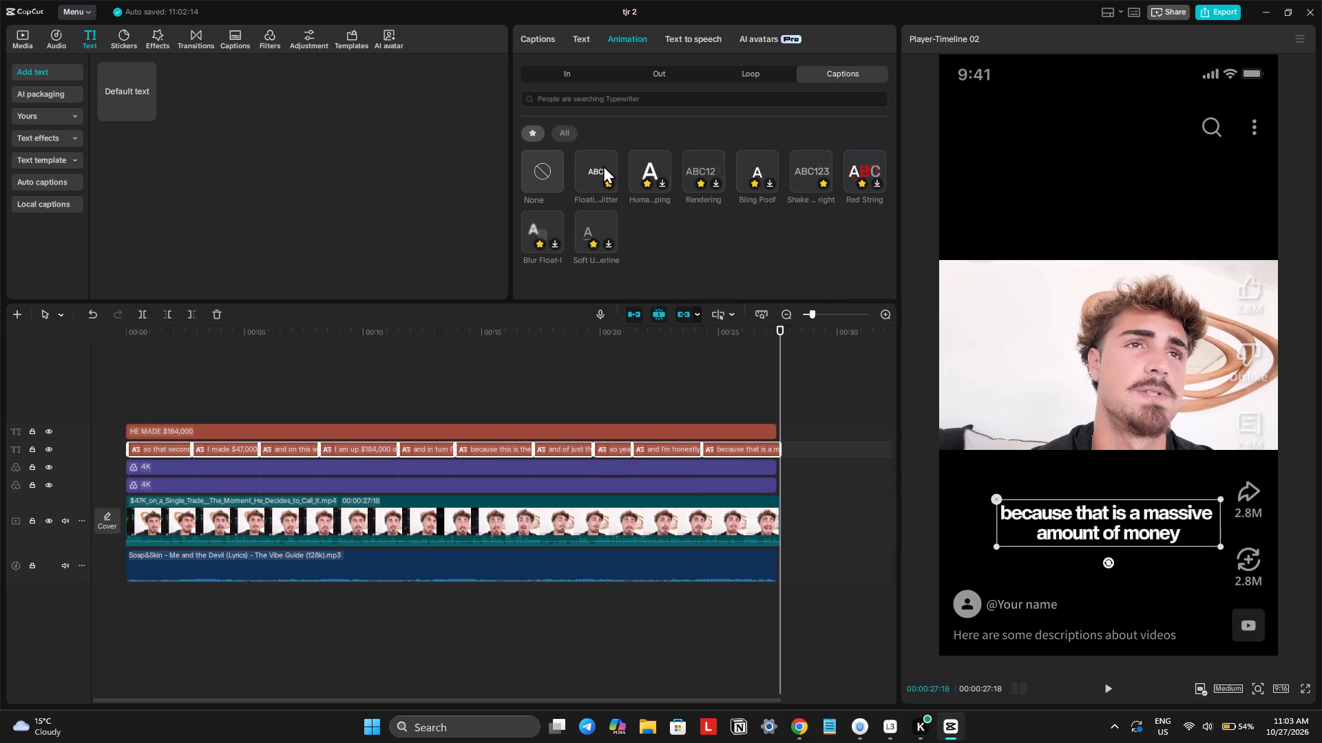
click(603, 165)
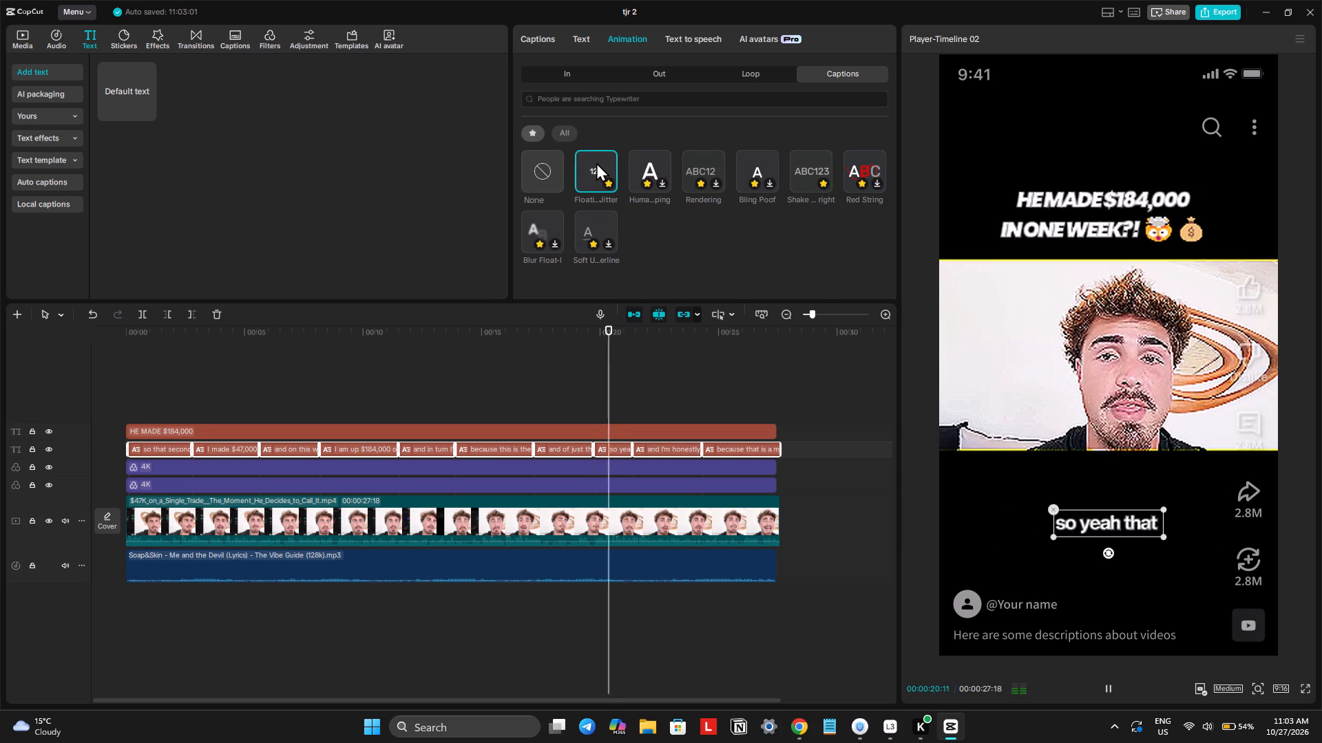
click(562, 67)
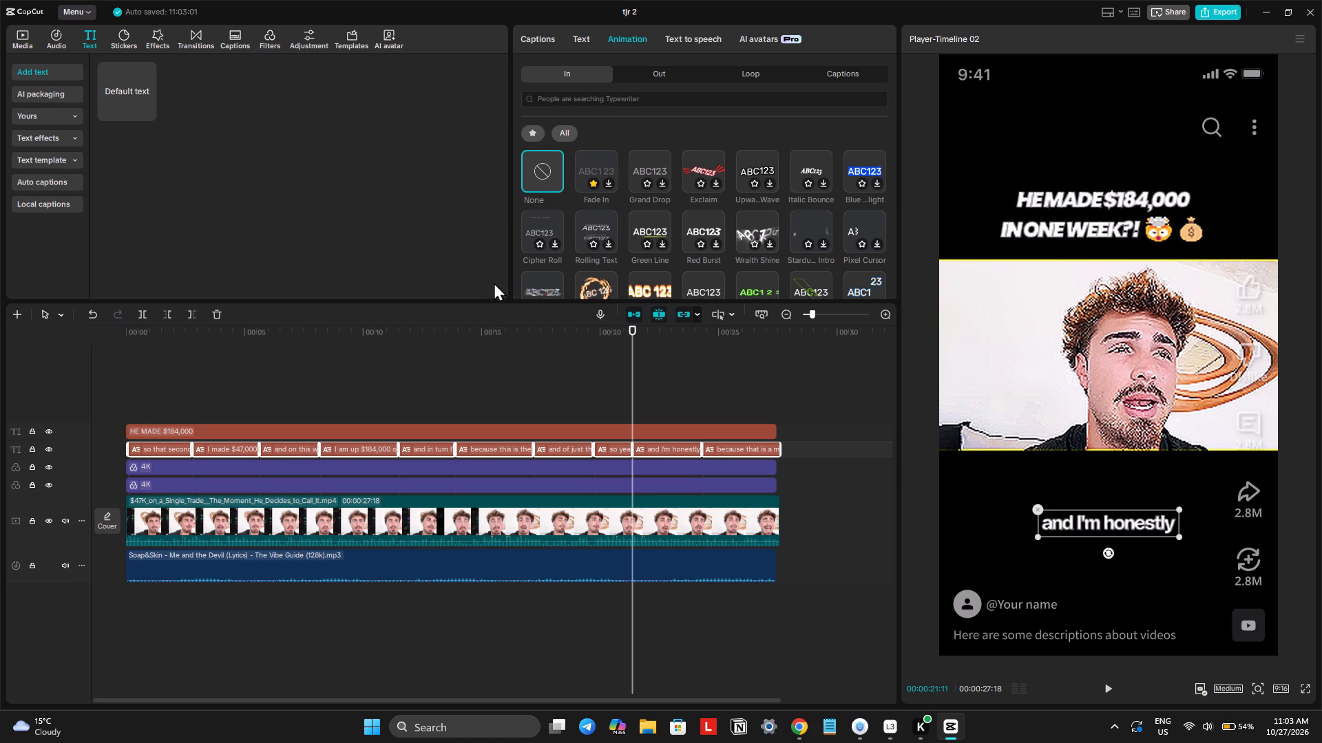
Fill the empty canvas around the main video clip with the Blur background at its lightest strength.
click(417, 514)
scroll(641, 230, down, 4)
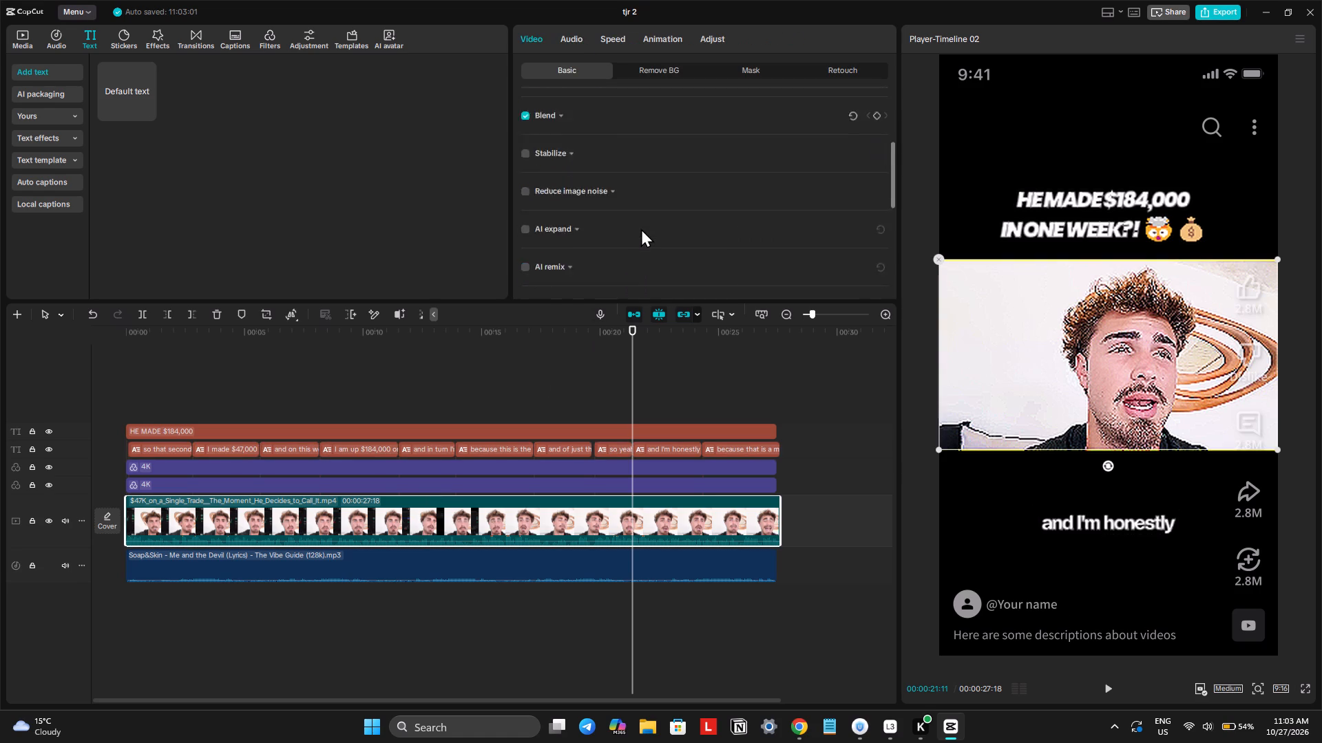
scroll(641, 228, down, 3)
click(542, 274)
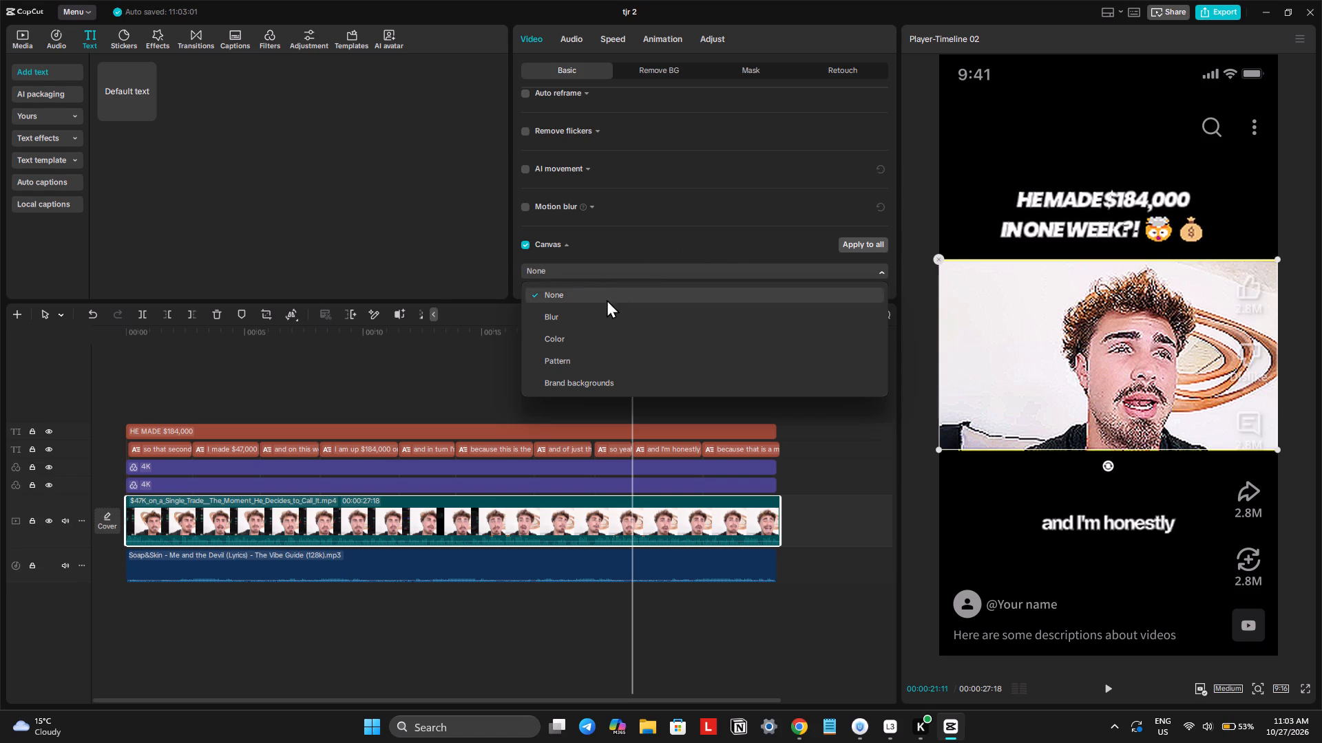
click(577, 318)
scroll(585, 287, down, 3)
click(552, 247)
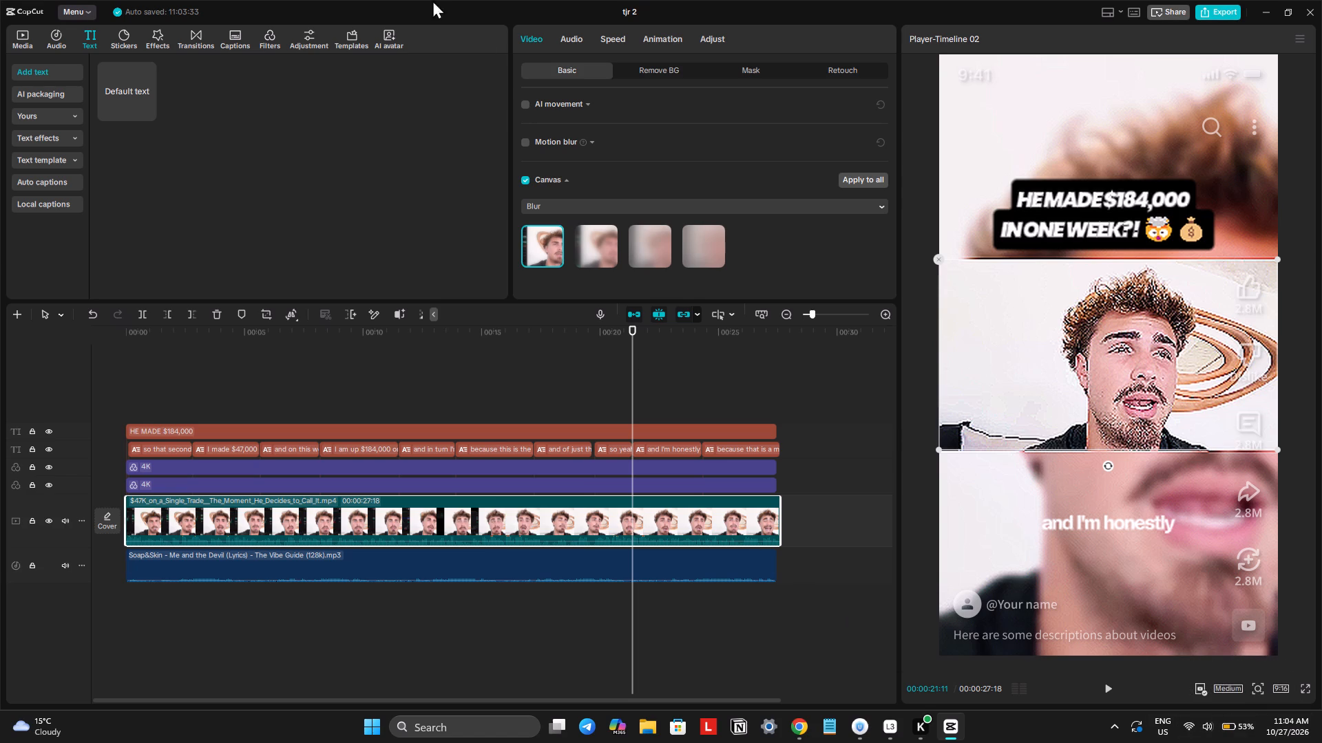
scroll(582, 143, up, 5)
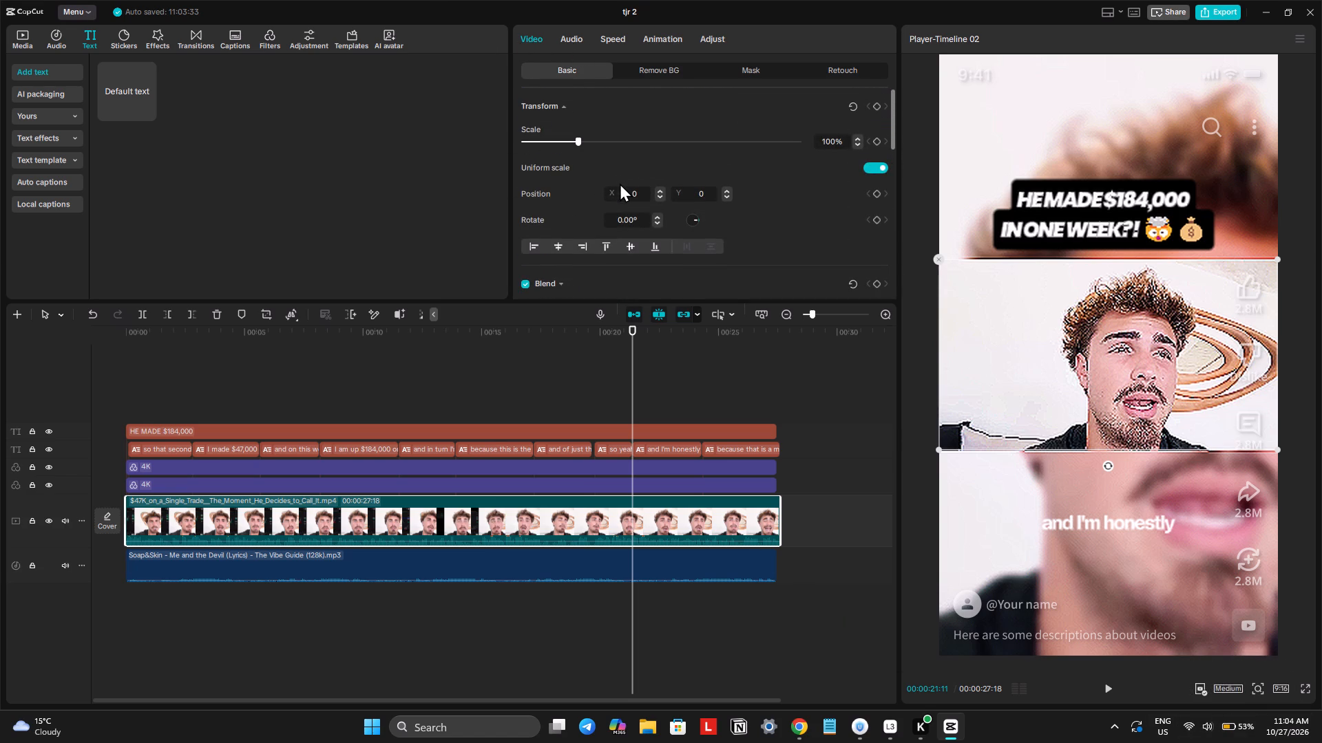
scroll(620, 183, up, 2)
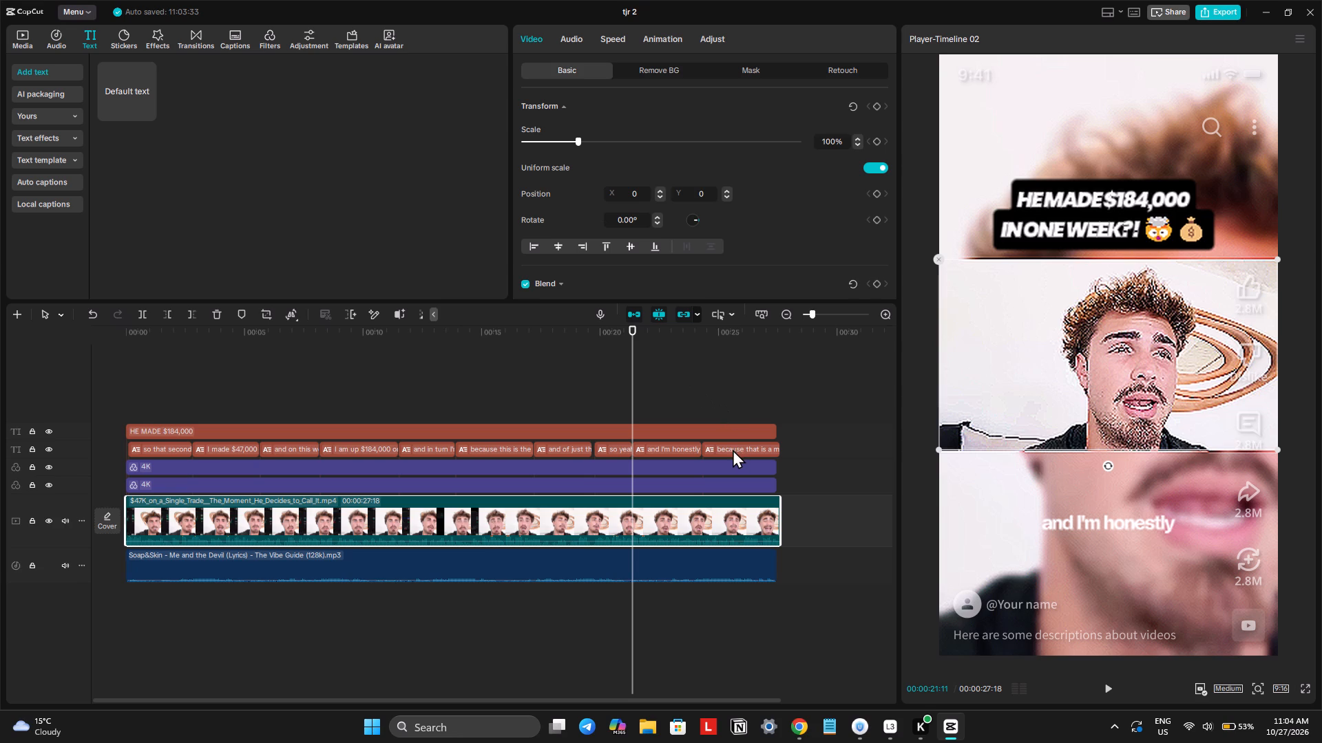
Set the text color of all main captions to black, hex 000000.
click(726, 449)
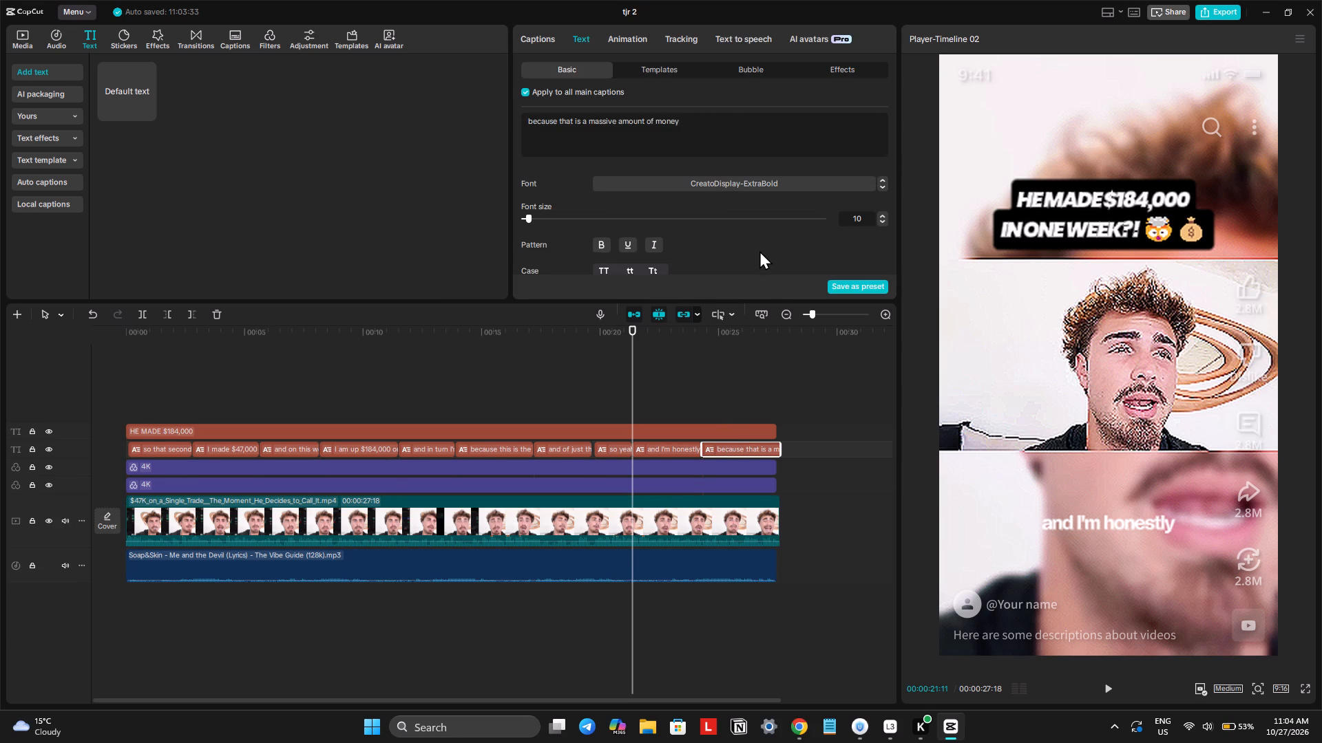
scroll(669, 234, down, 1)
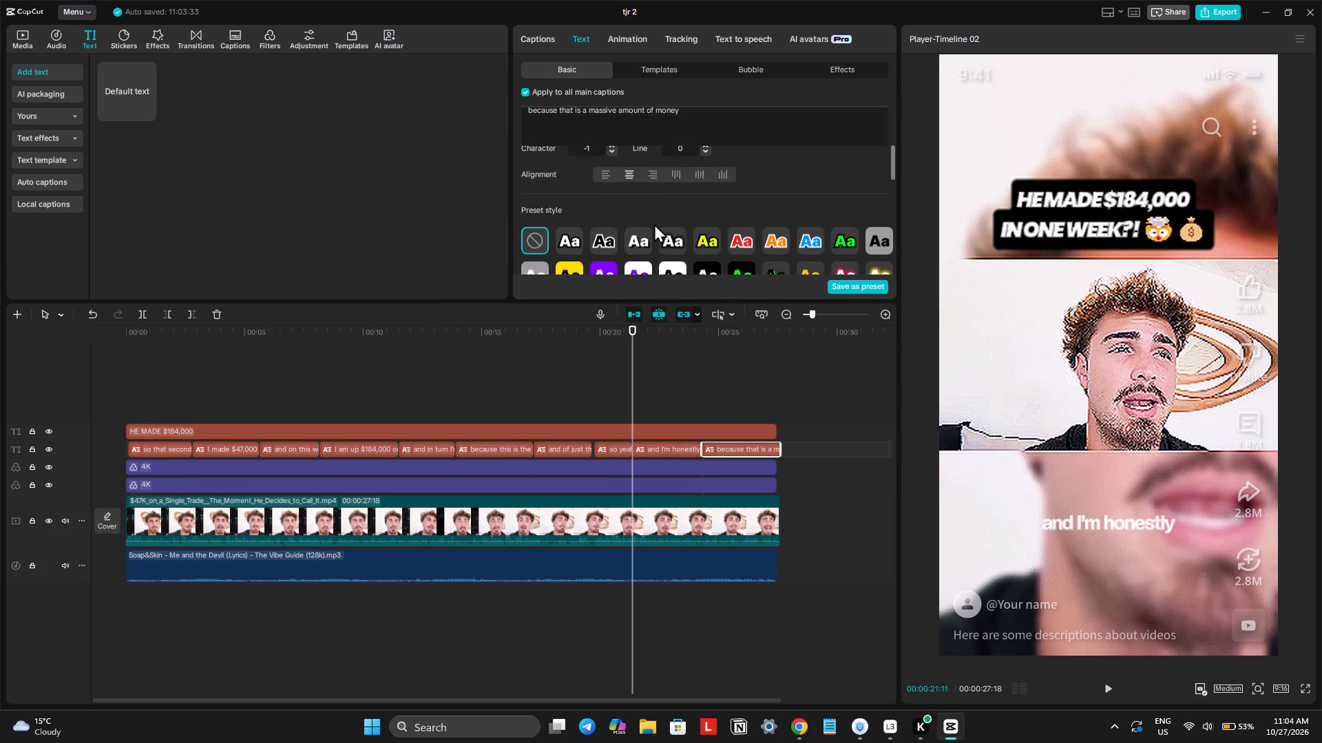
scroll(654, 224, down, 2)
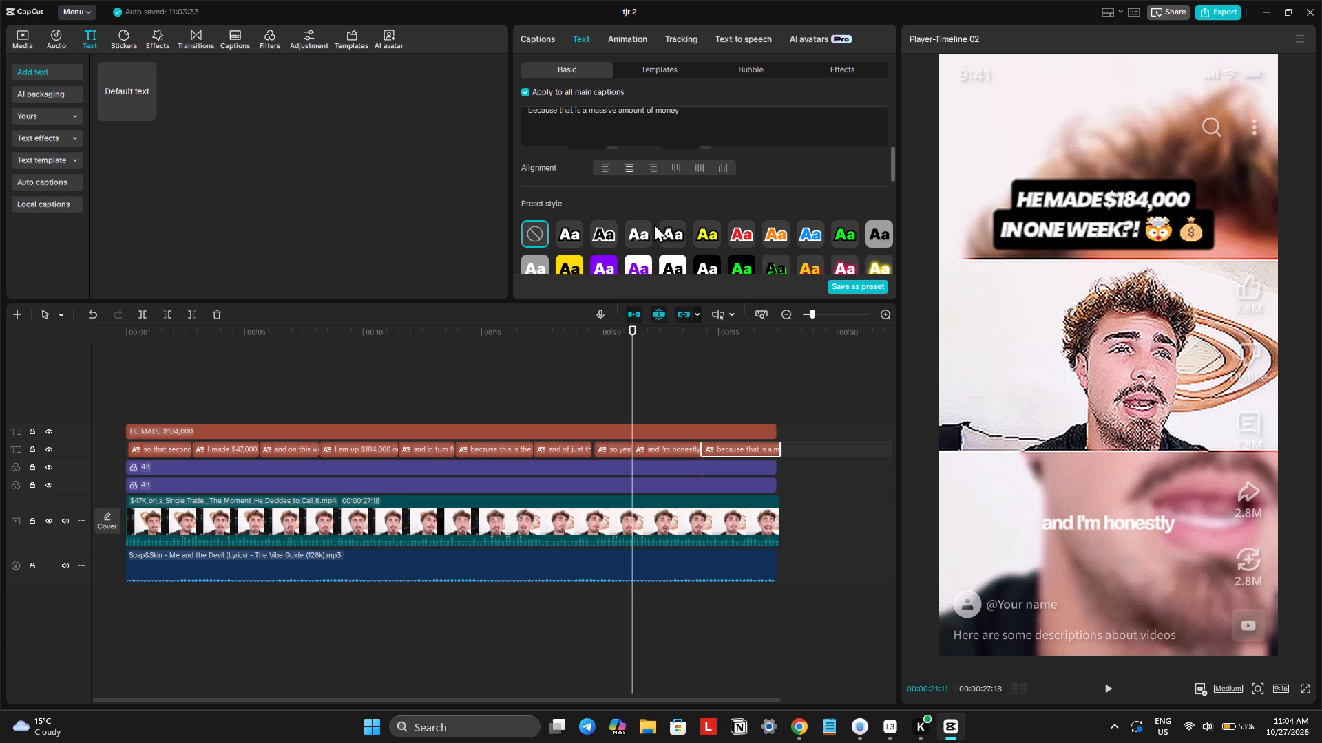
scroll(654, 224, down, 1)
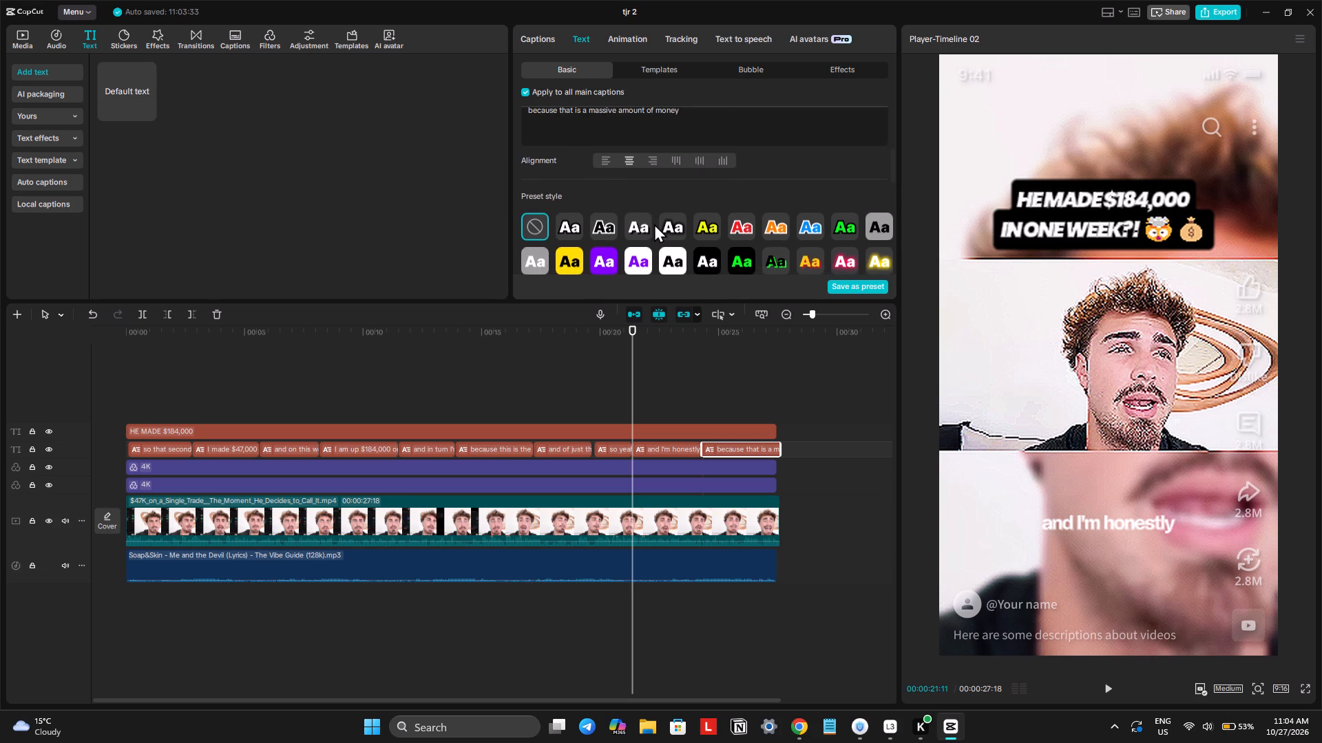
scroll(654, 224, down, 2)
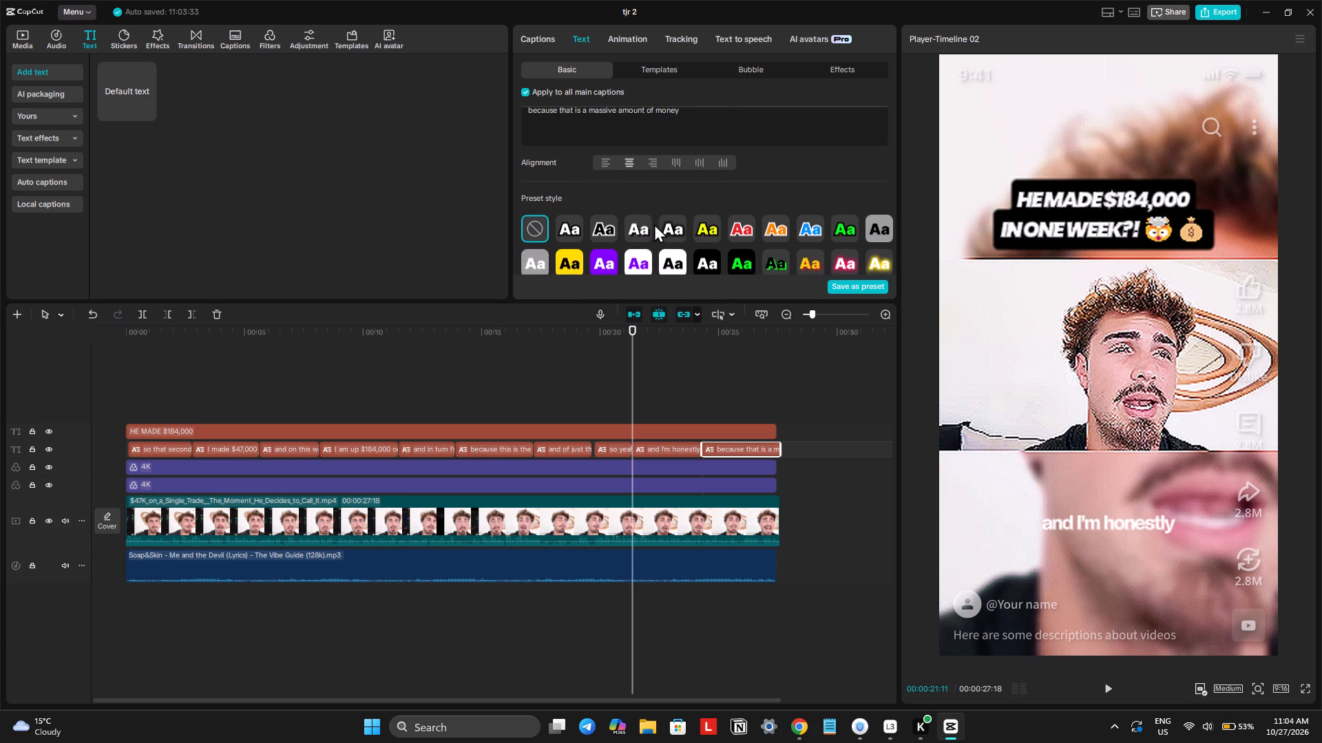
scroll(654, 224, down, 2)
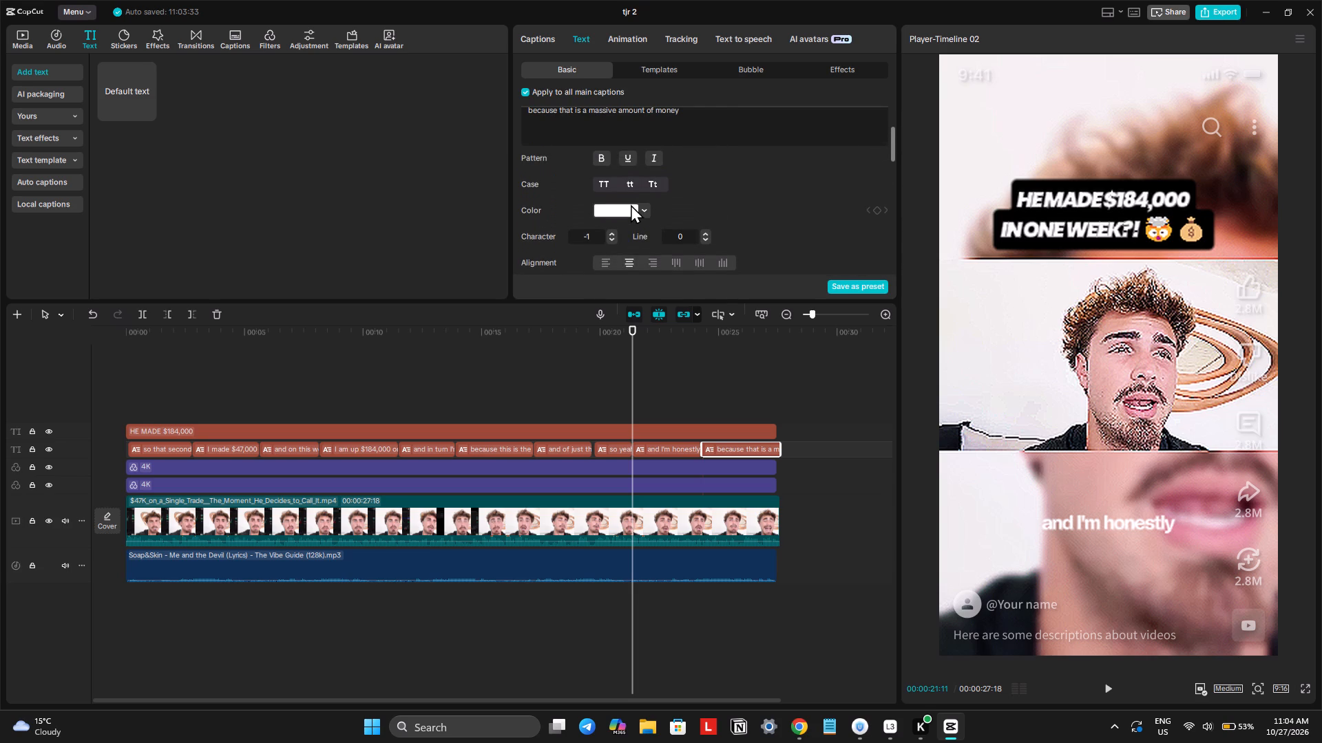
scroll(631, 204, down, 1)
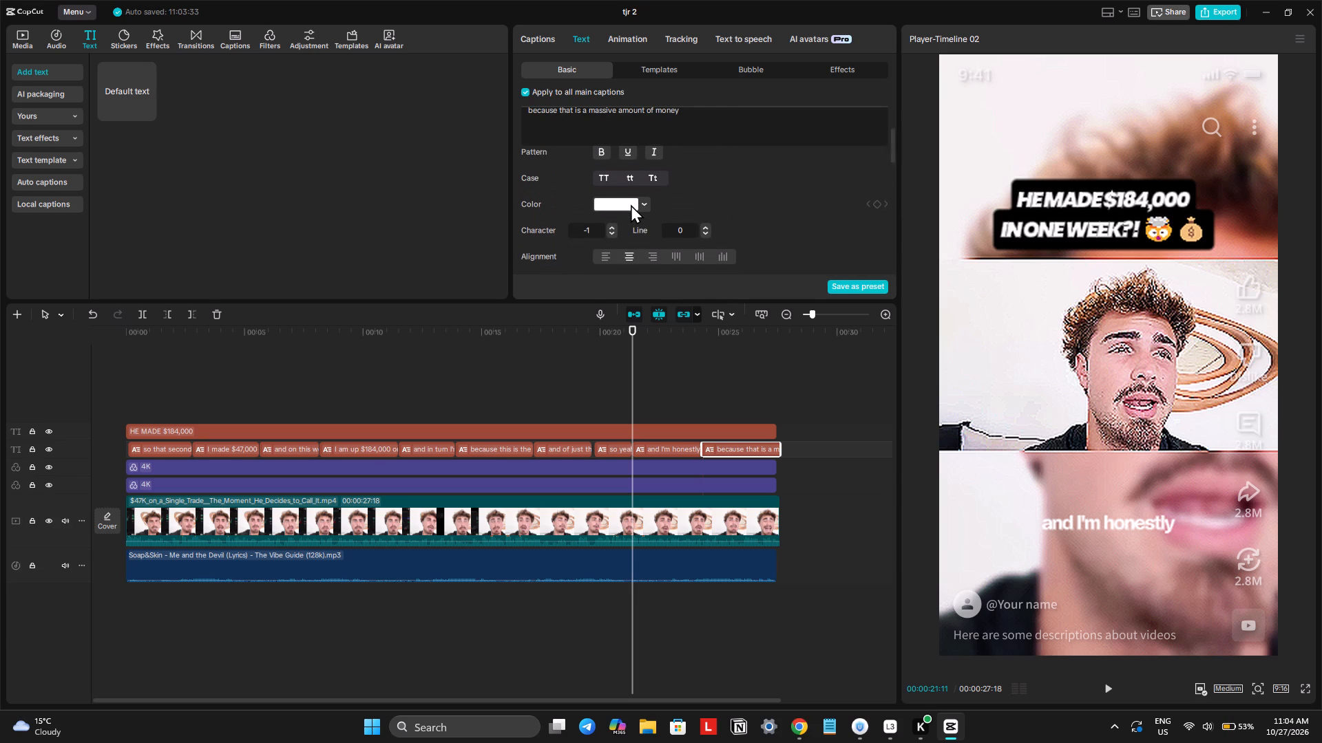
scroll(631, 204, down, 1)
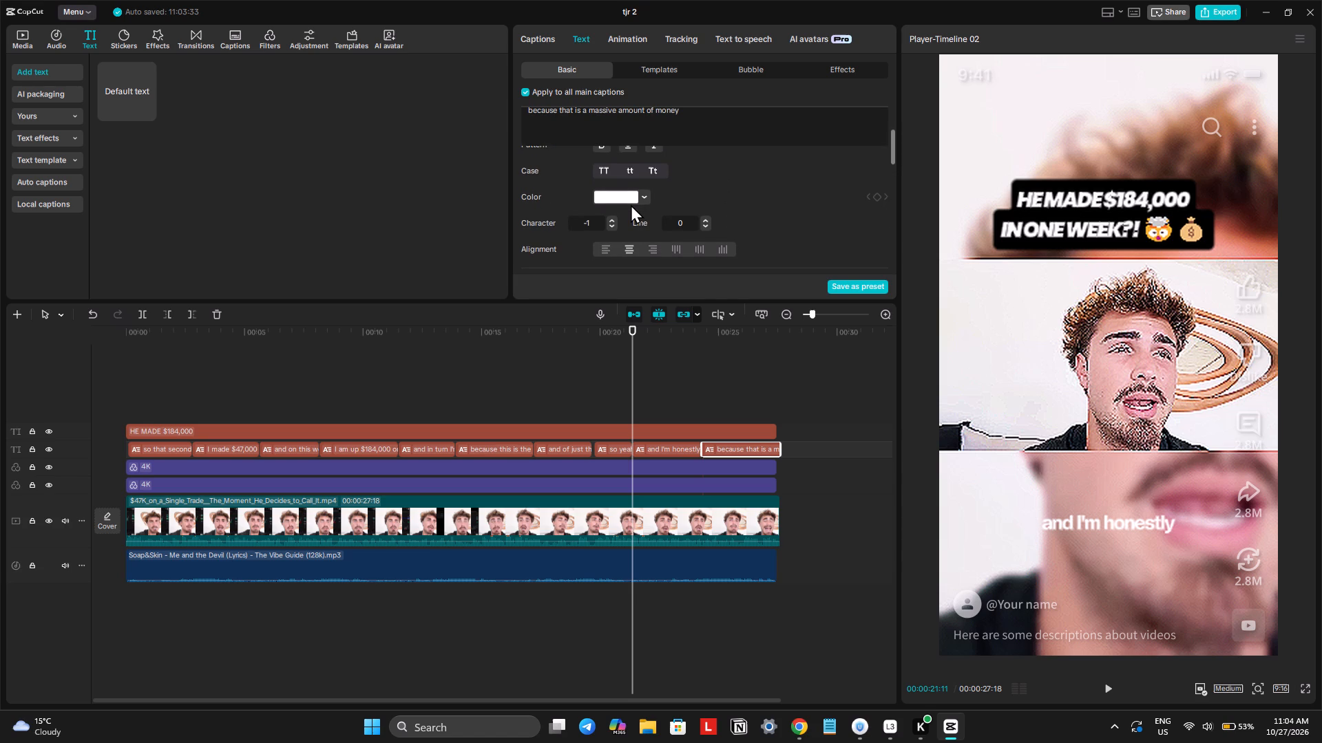
scroll(631, 204, down, 3)
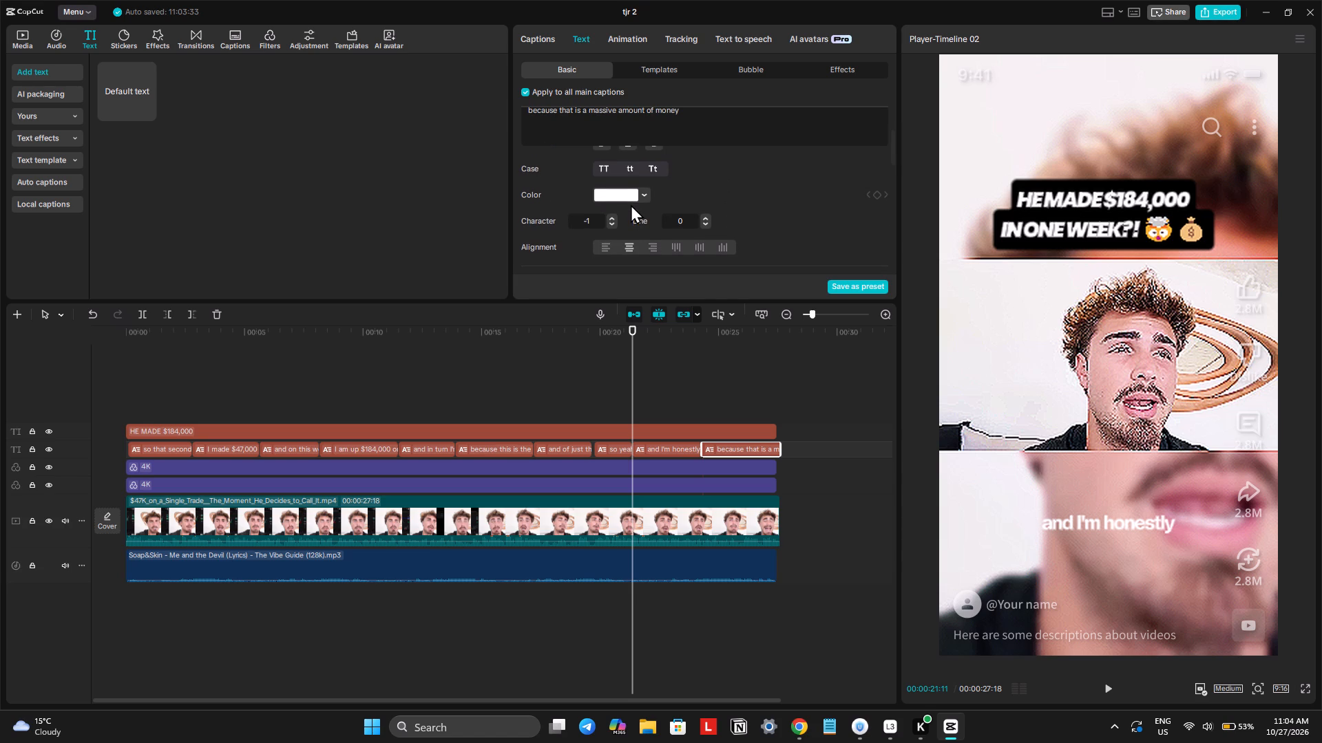
scroll(631, 204, down, 1)
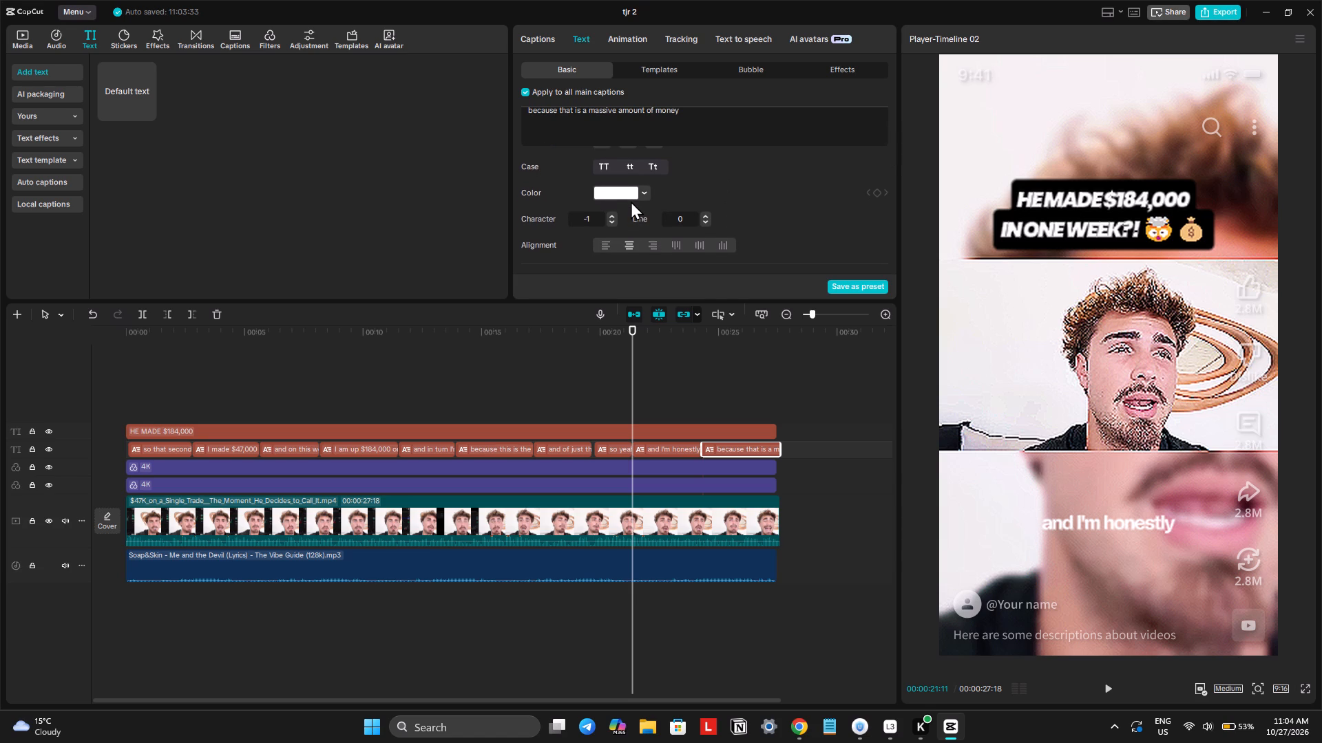
scroll(631, 201, down, 1)
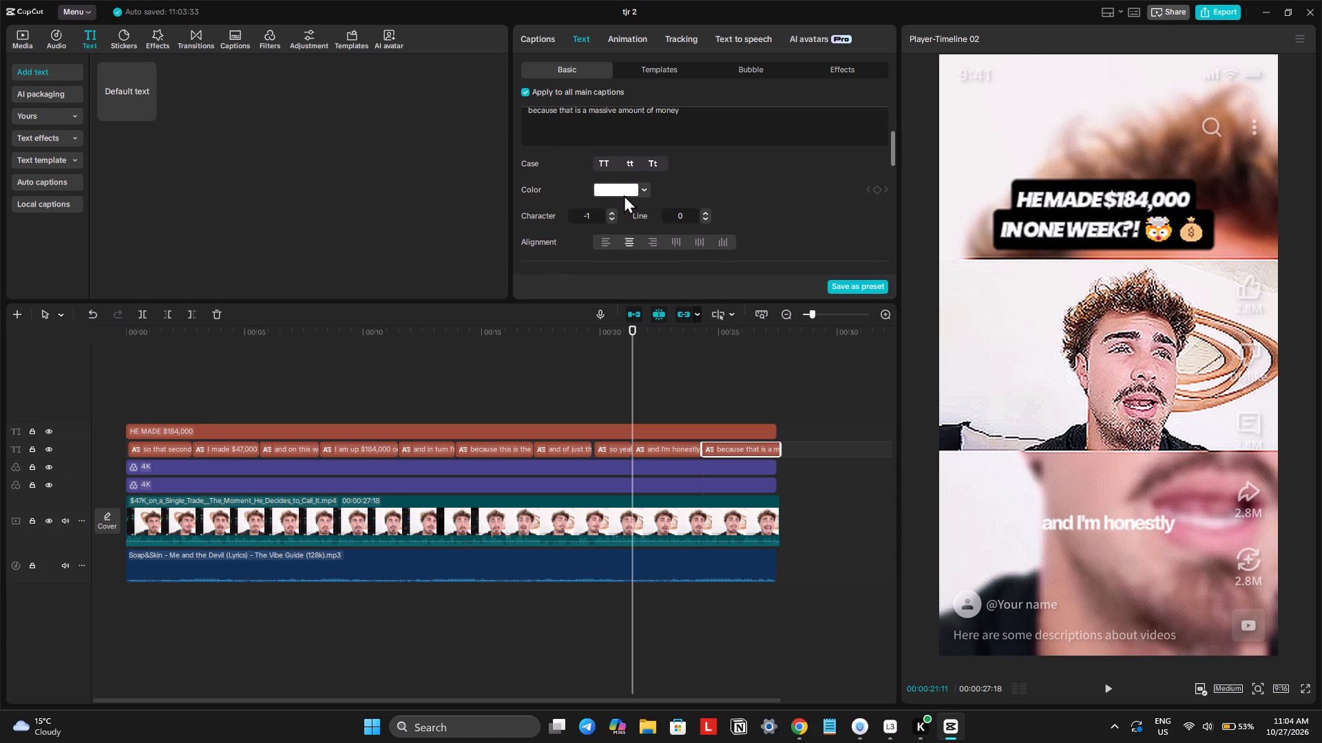
scroll(624, 195, down, 3)
click(624, 195)
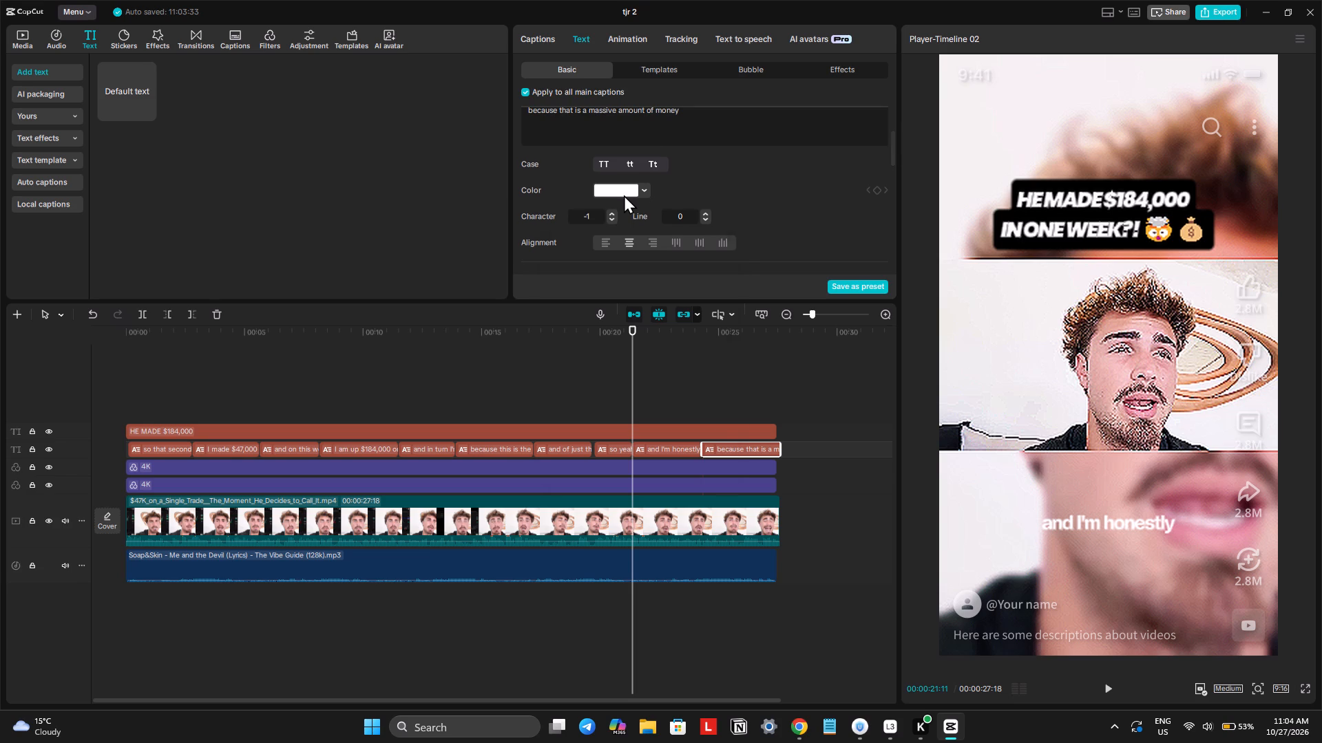
scroll(603, 264, down, 2)
click(600, 281)
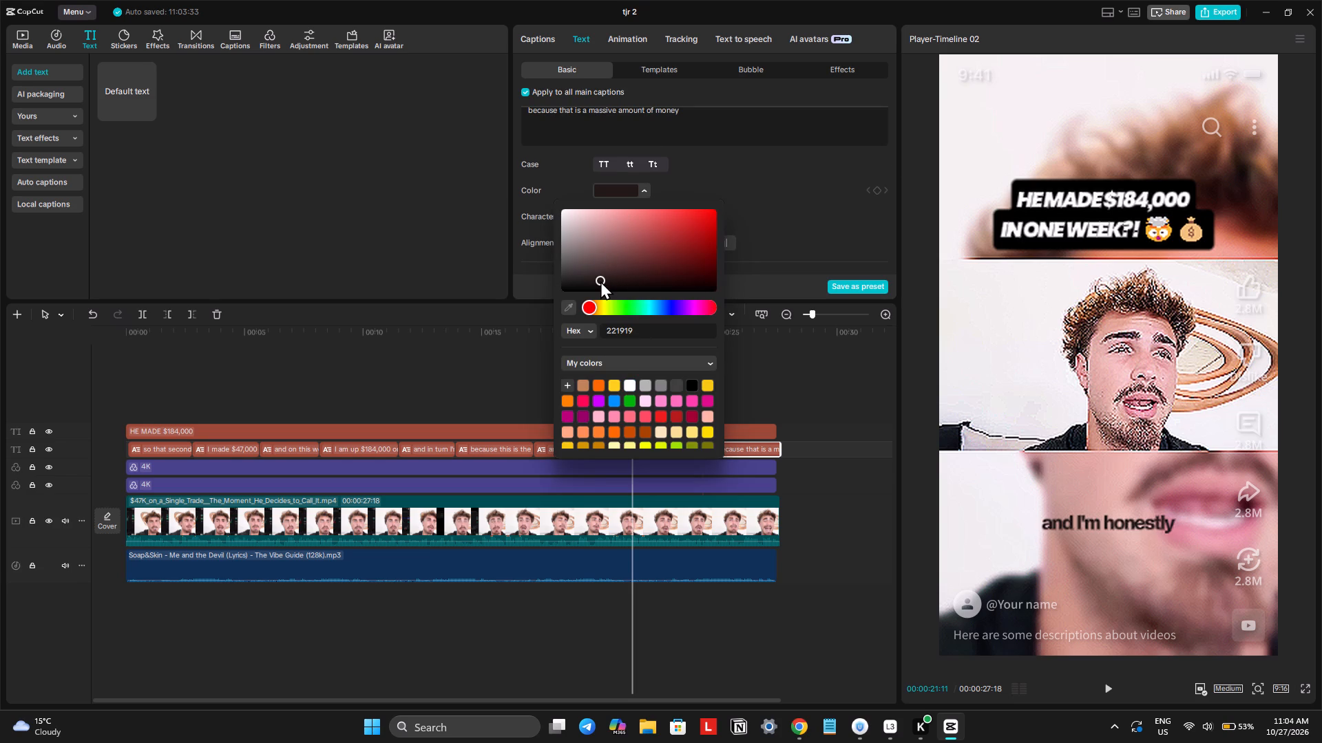
drag(600, 281, 600, 304)
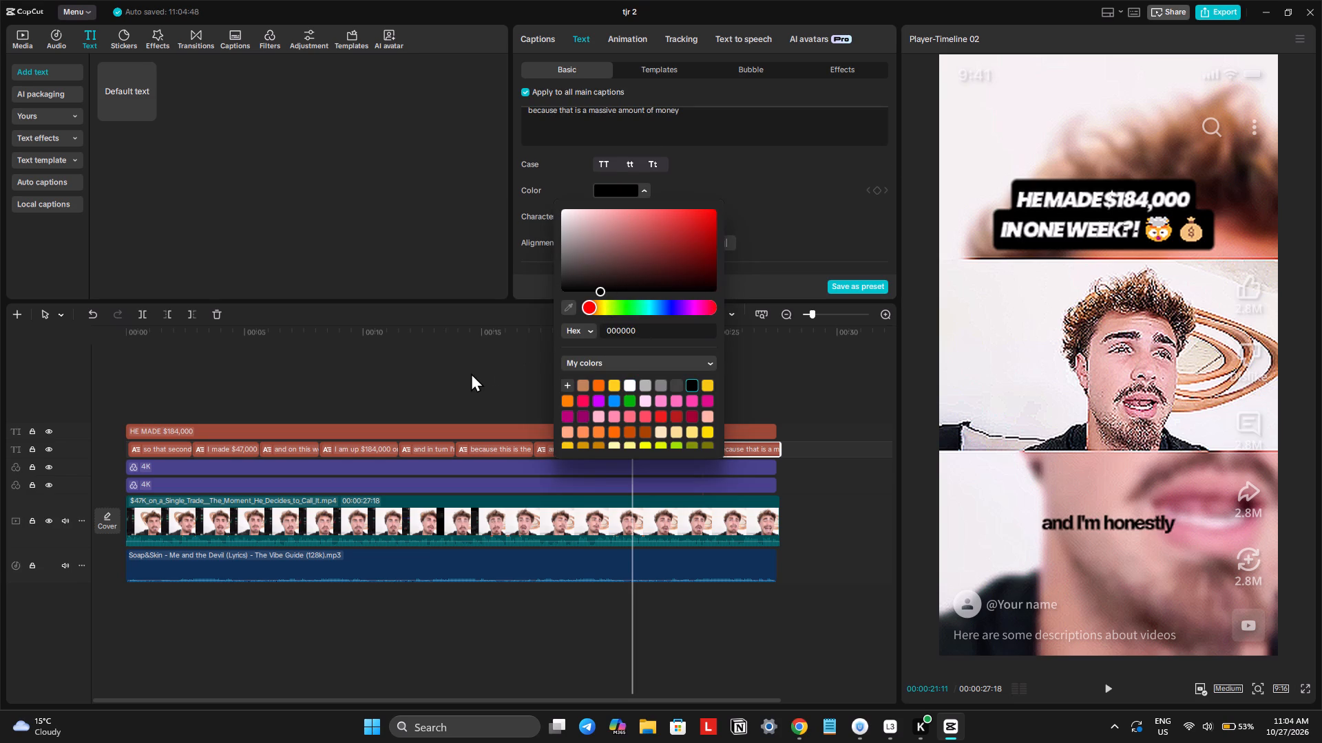
click(457, 365)
Preview the opening second and move the captions up to just below the lower edge of the video.
drag(456, 349, 40, 372)
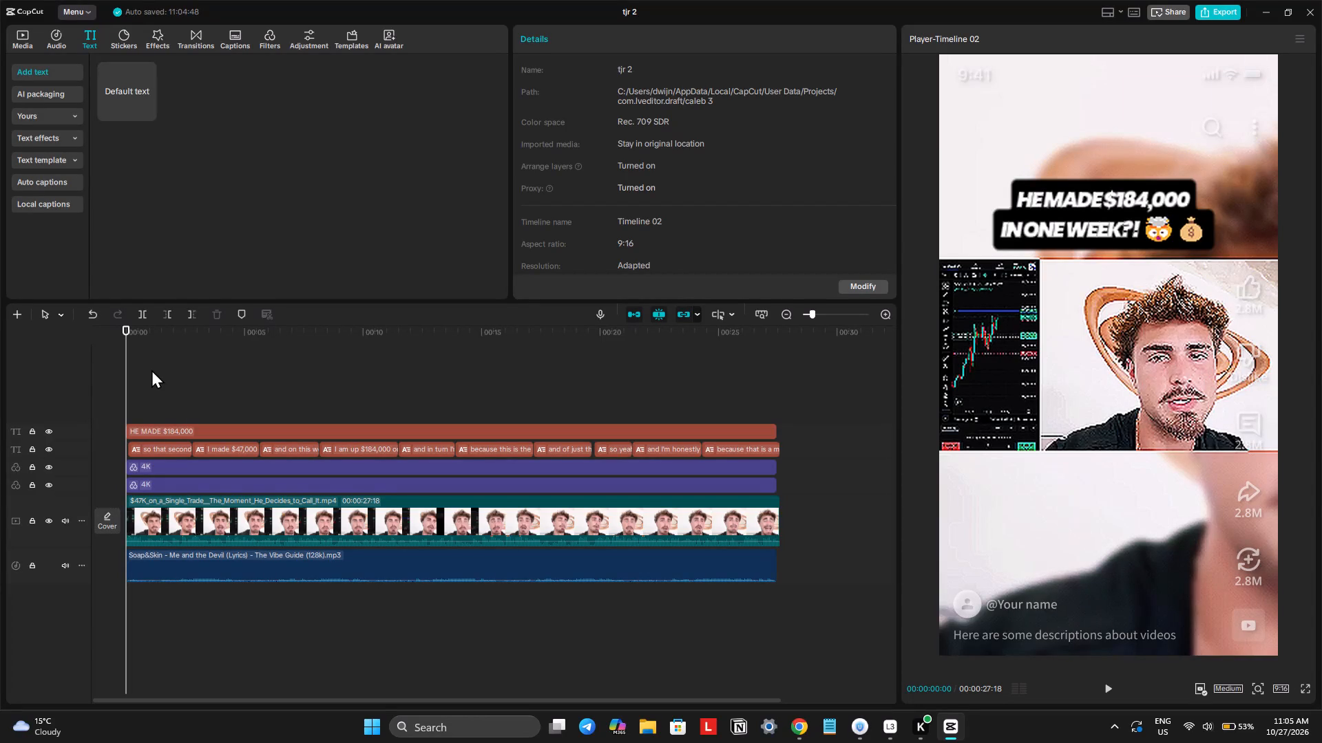
key(space)
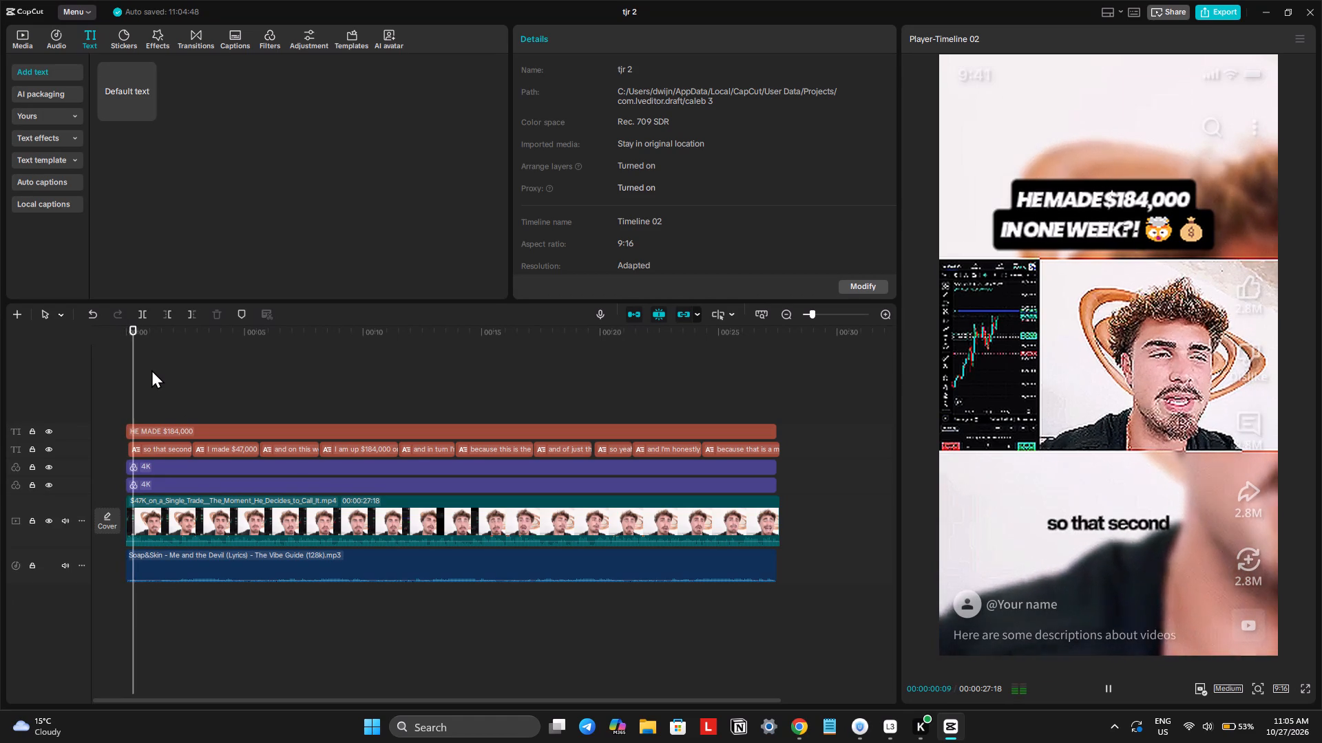
key(space)
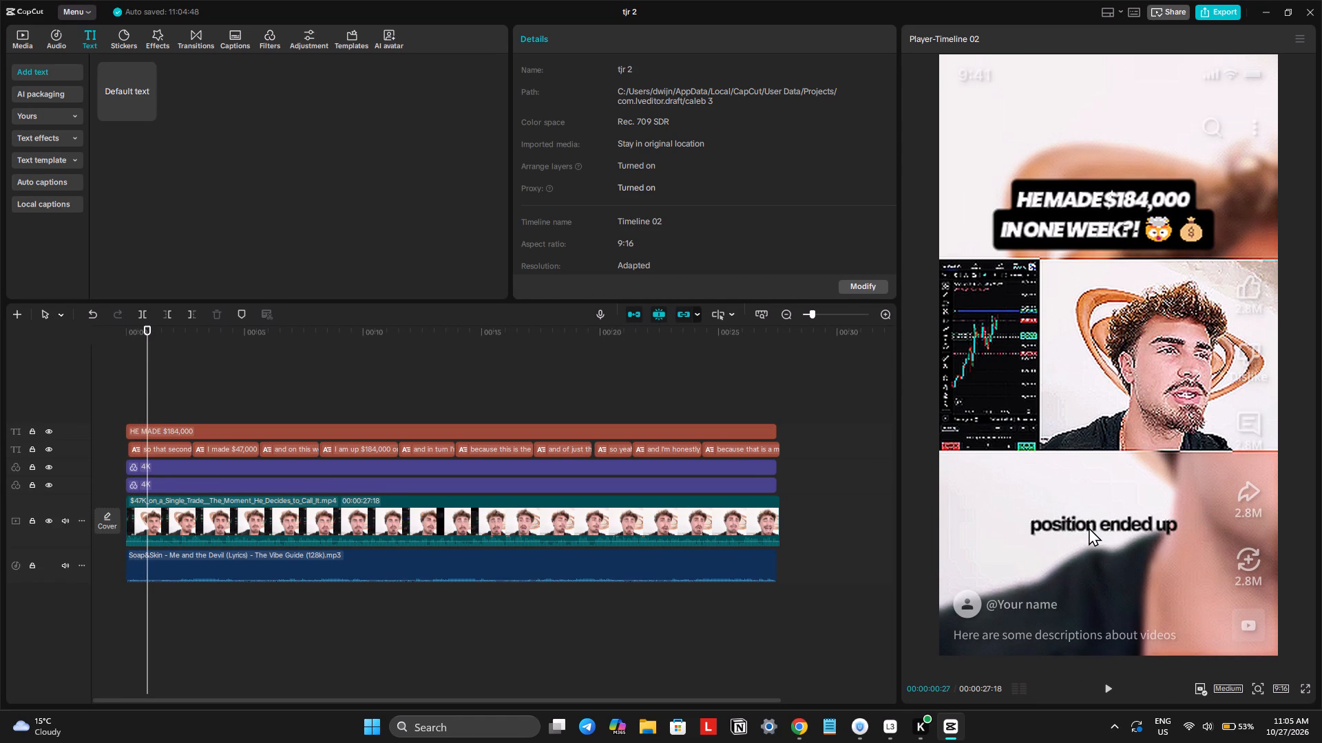
click(1089, 528)
drag(1089, 528, 1095, 486)
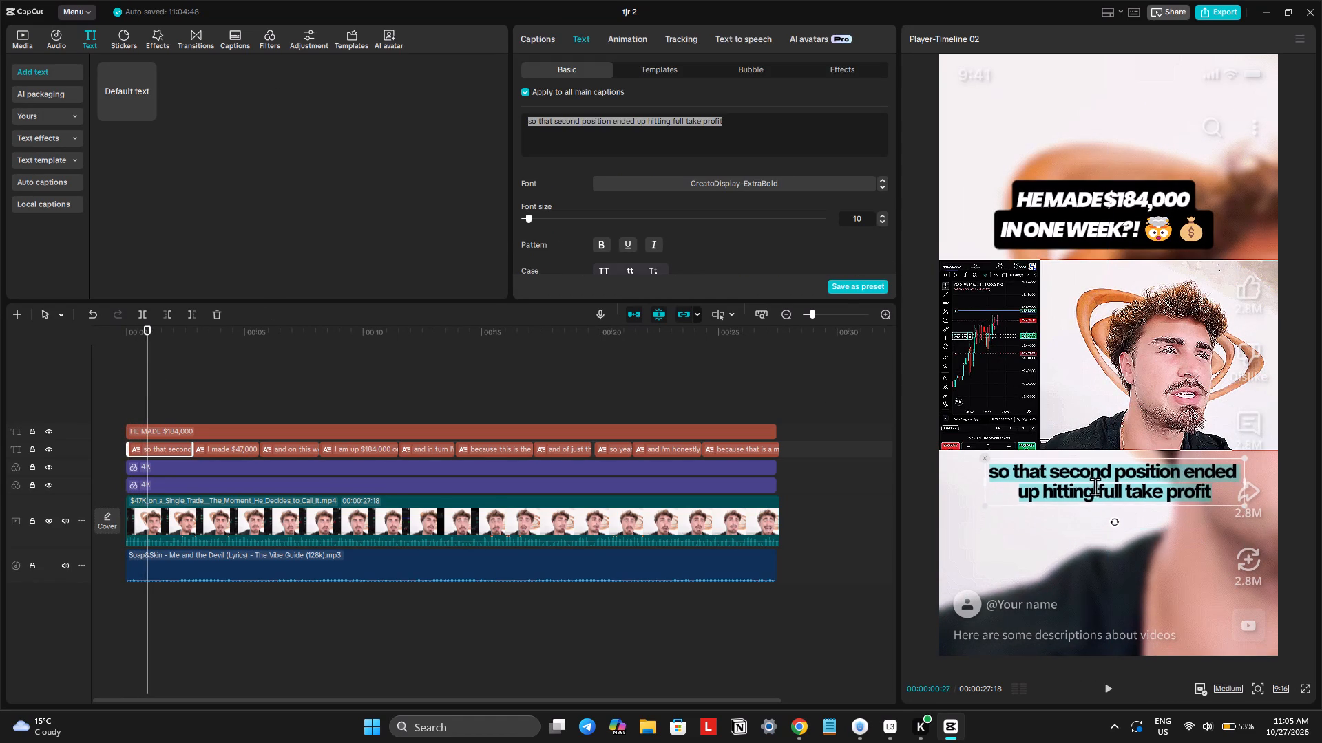
drag(1095, 486, 1093, 482)
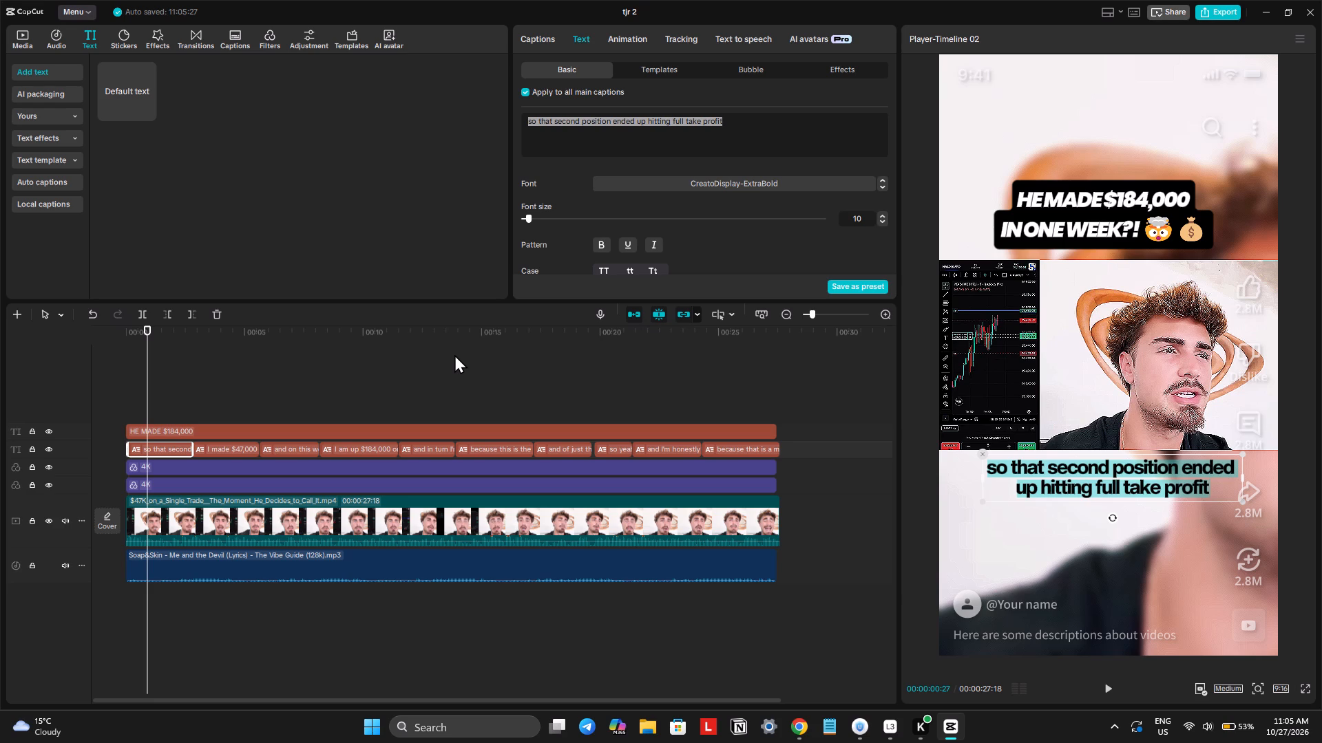
Play the short from about two seconds in to check the caption animation, color and position.
click(147, 341)
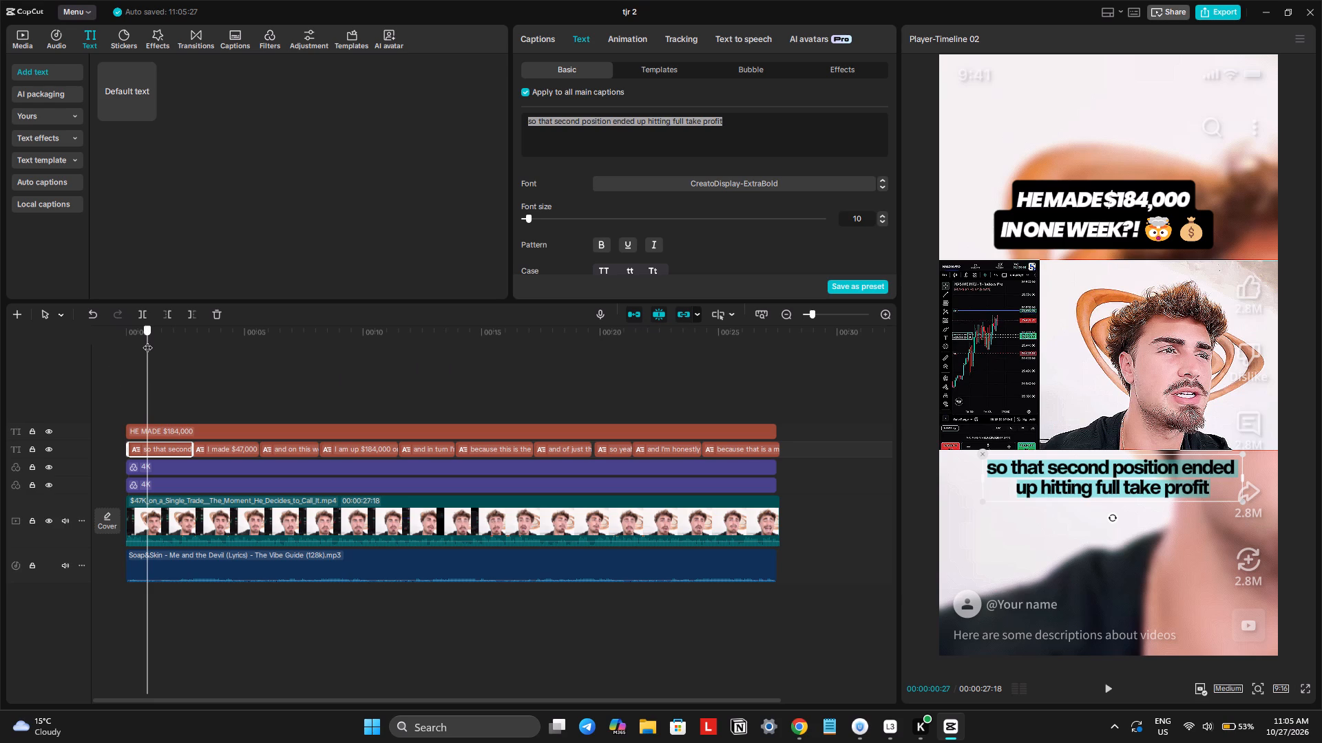
key(space)
click(153, 338)
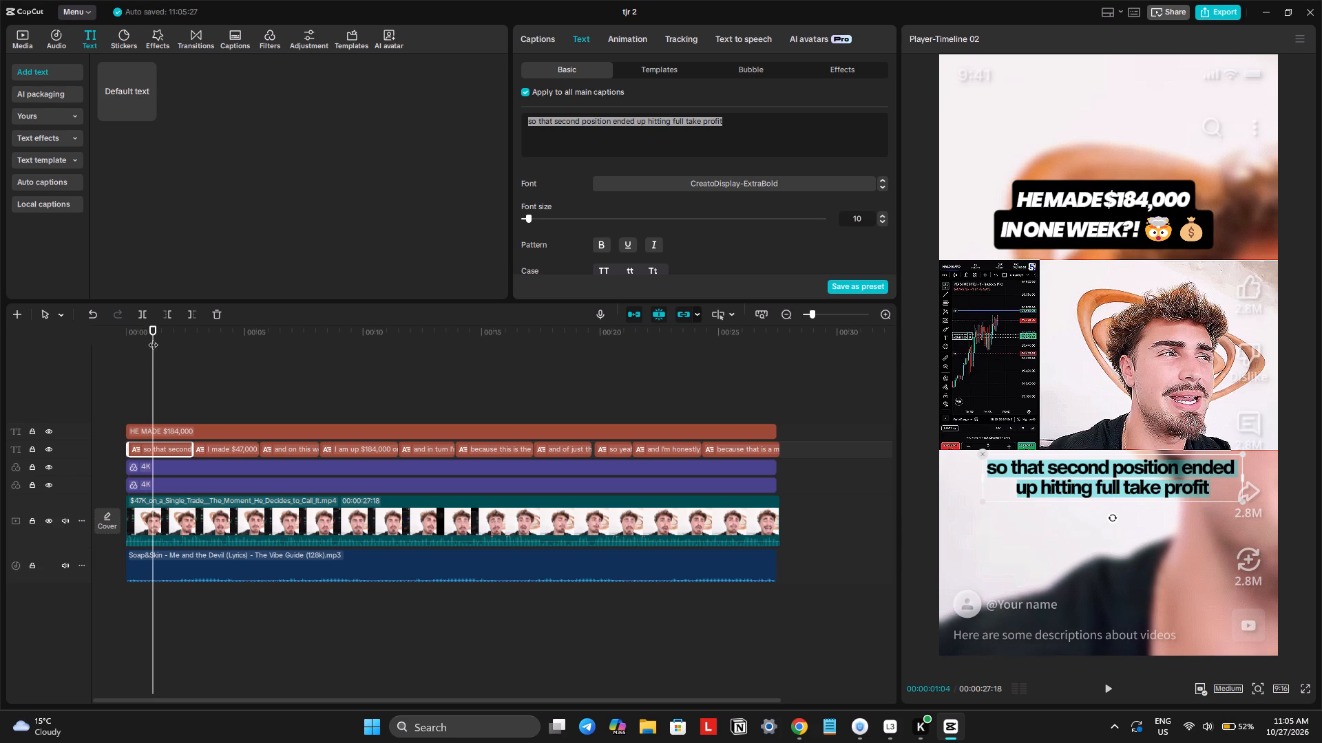
key(space)
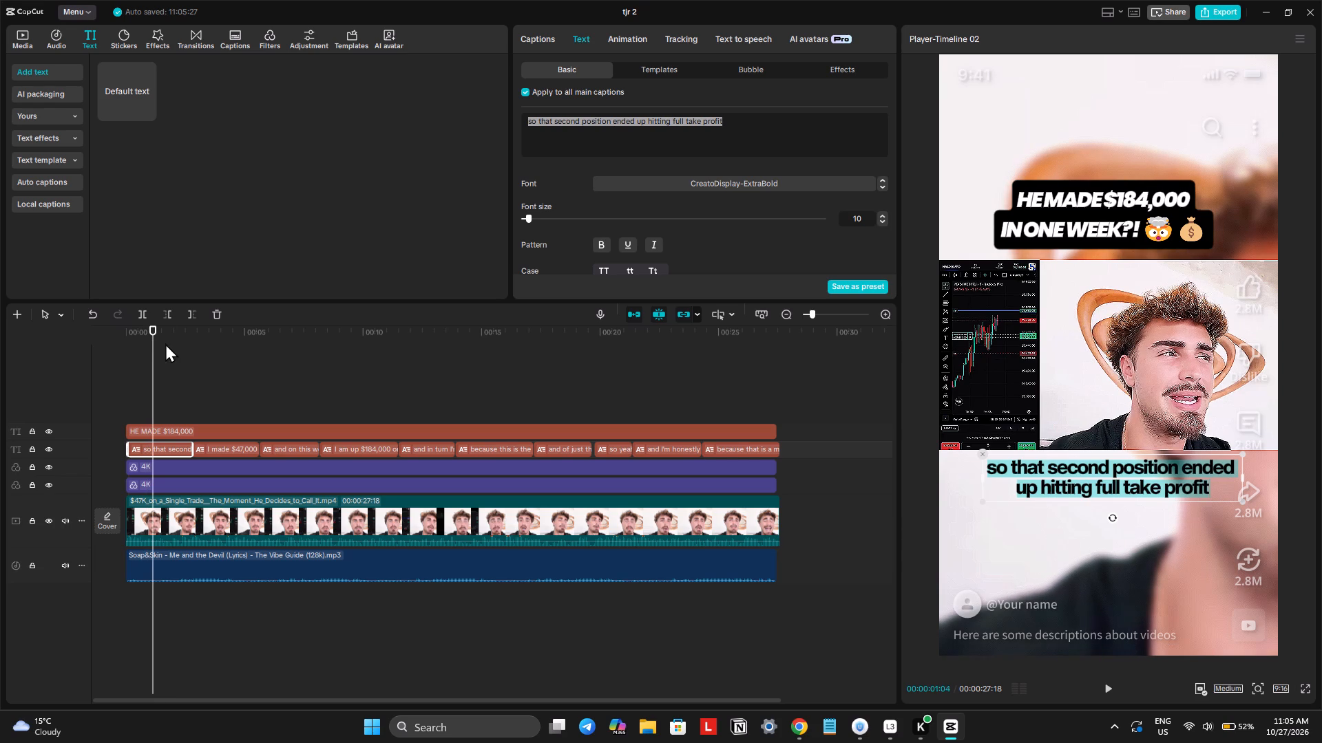
click(165, 343)
click(171, 354)
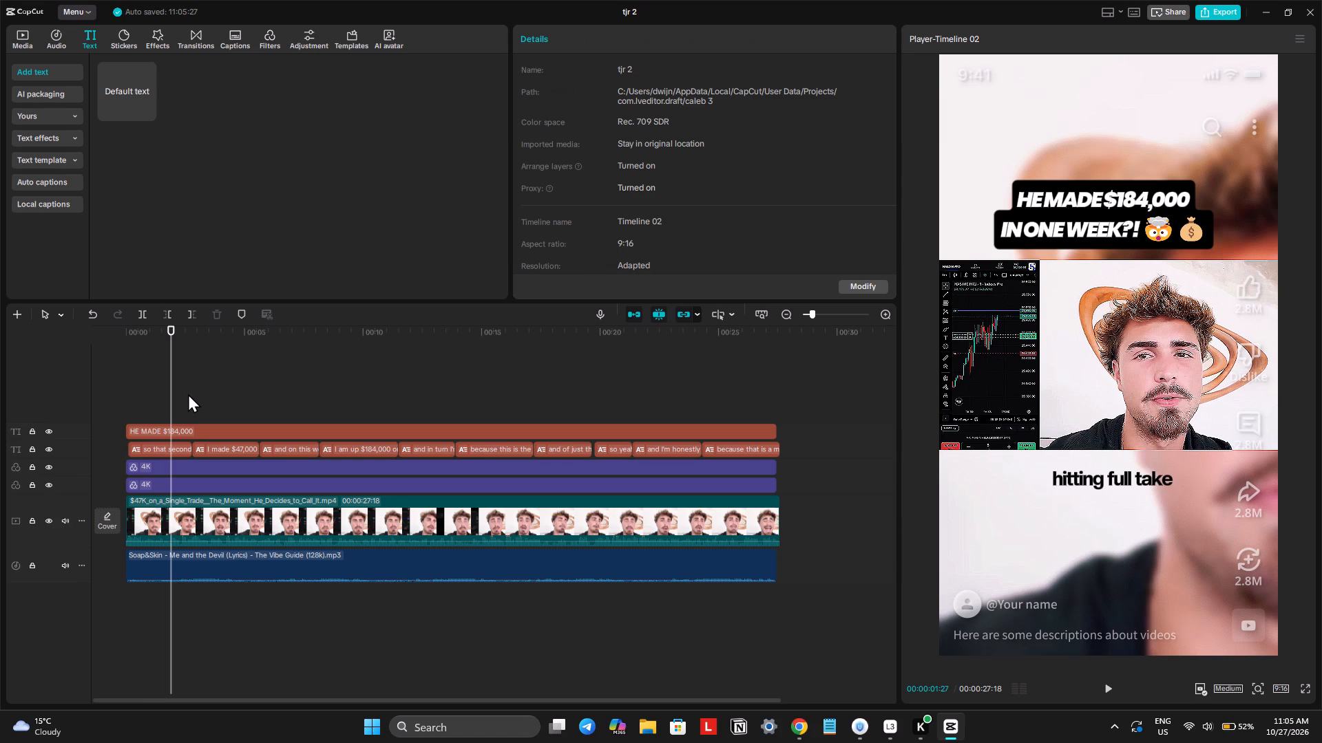
key(space)
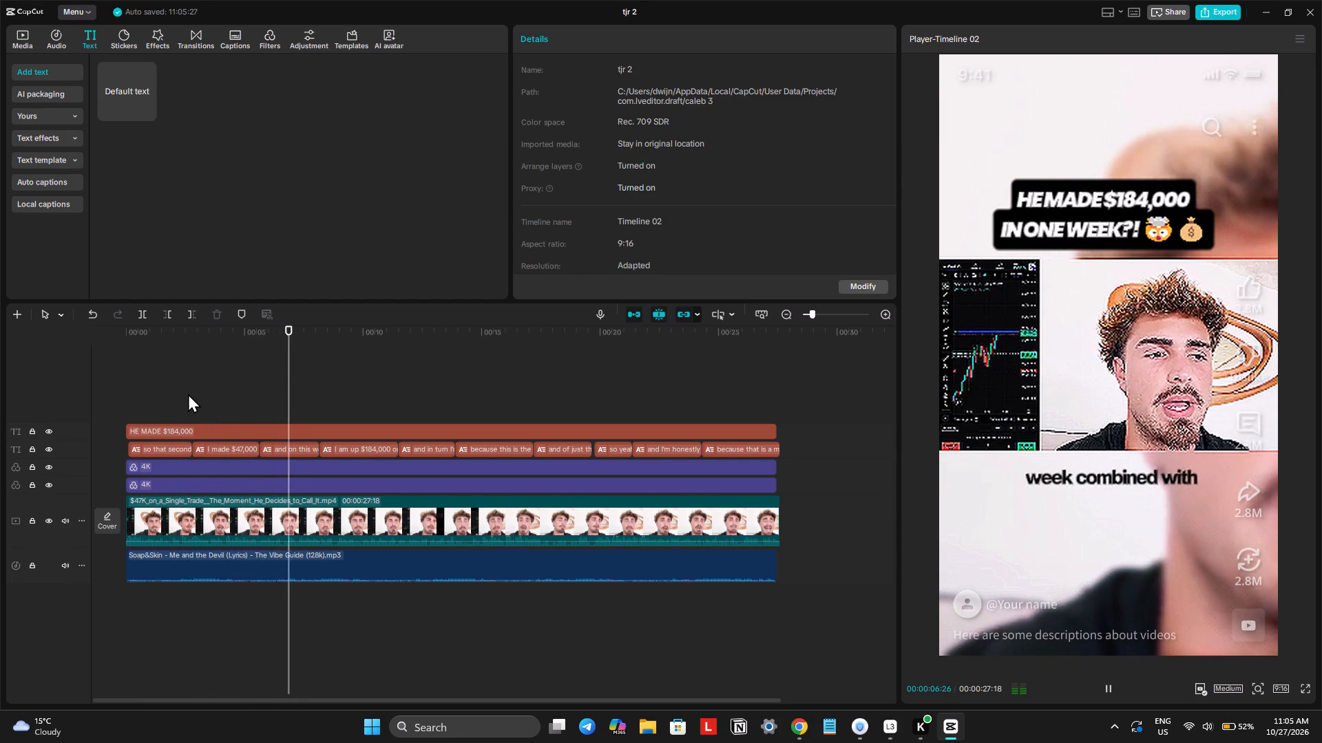
Find where the "I made $47,000" caption begins and trim off the main clip's opening before that point, at 00:00:02:24.
drag(178, 340, 118, 344)
key(space)
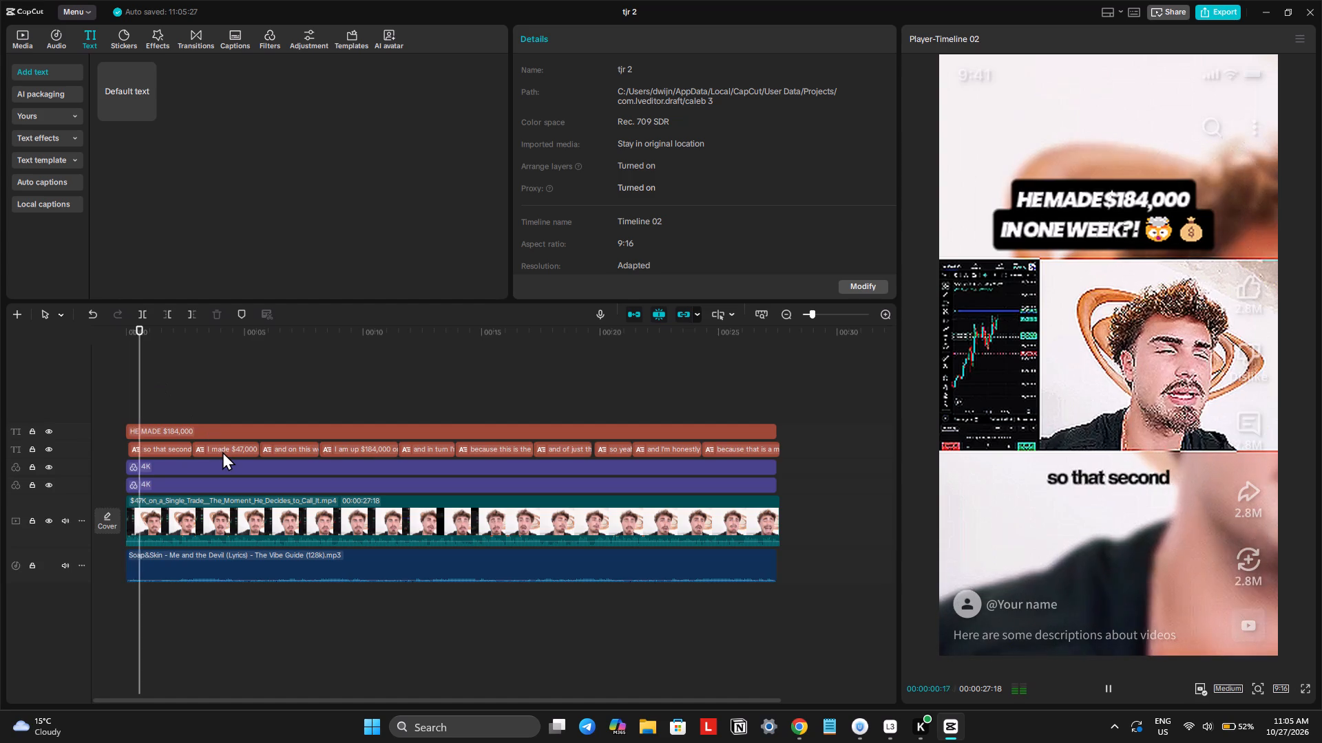
scroll(222, 451, right, 1)
ctrl+scroll(222, 451, up, 1)
ctrl+scroll(222, 451, right, 1)
ctrl+scroll(222, 451, up, 10)
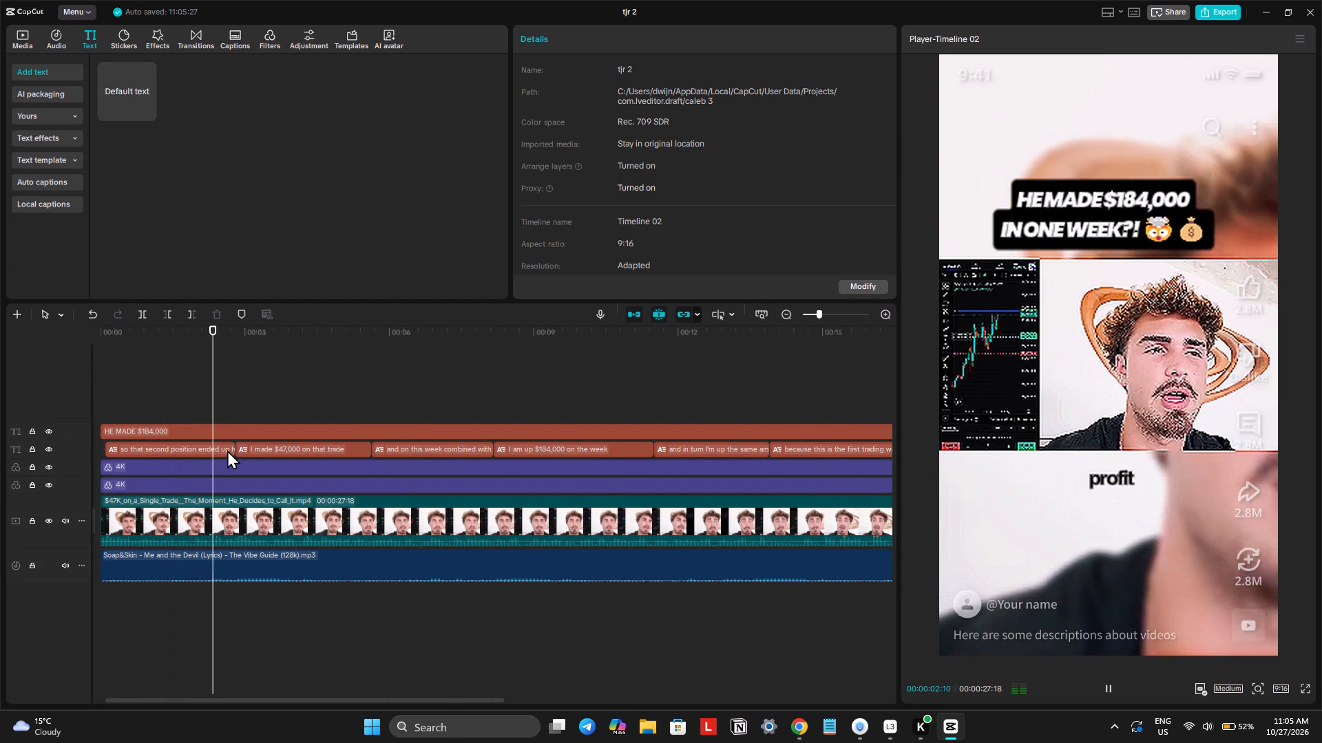
click(216, 399)
key(space)
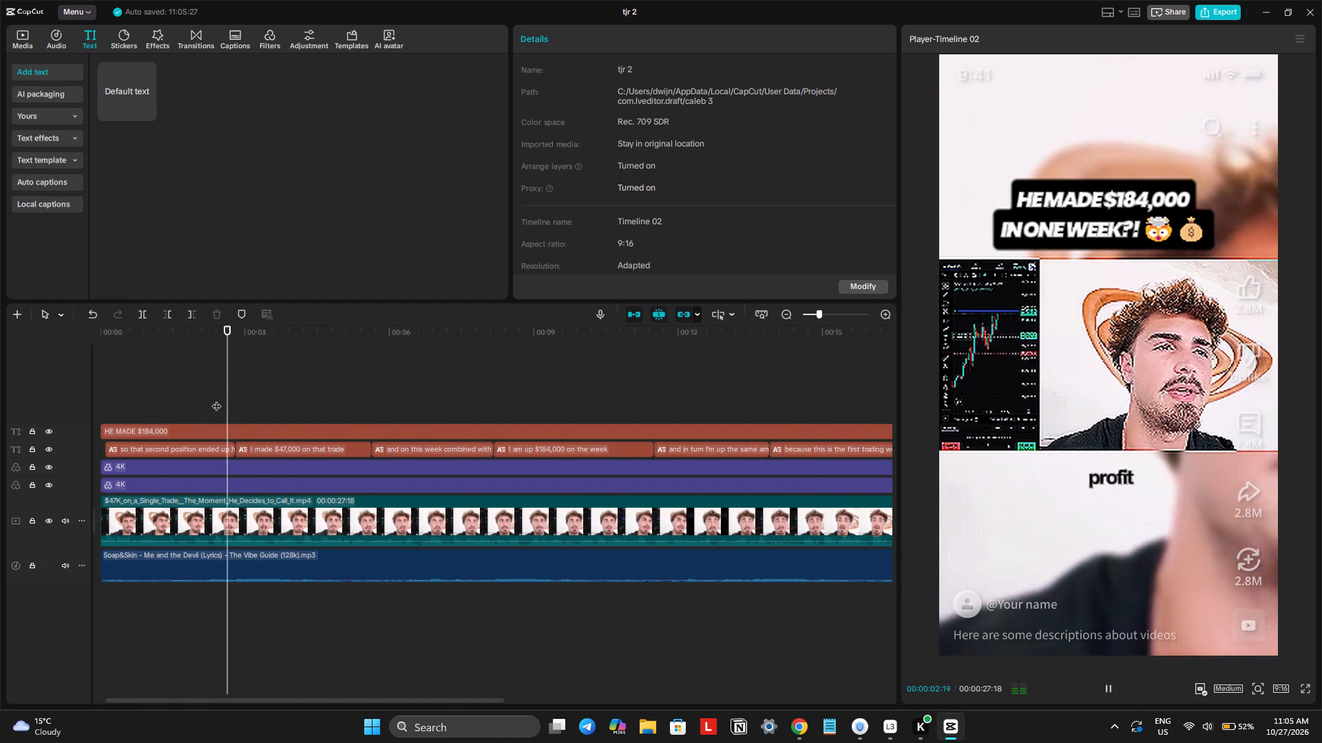
click(216, 399)
drag(216, 399, 233, 431)
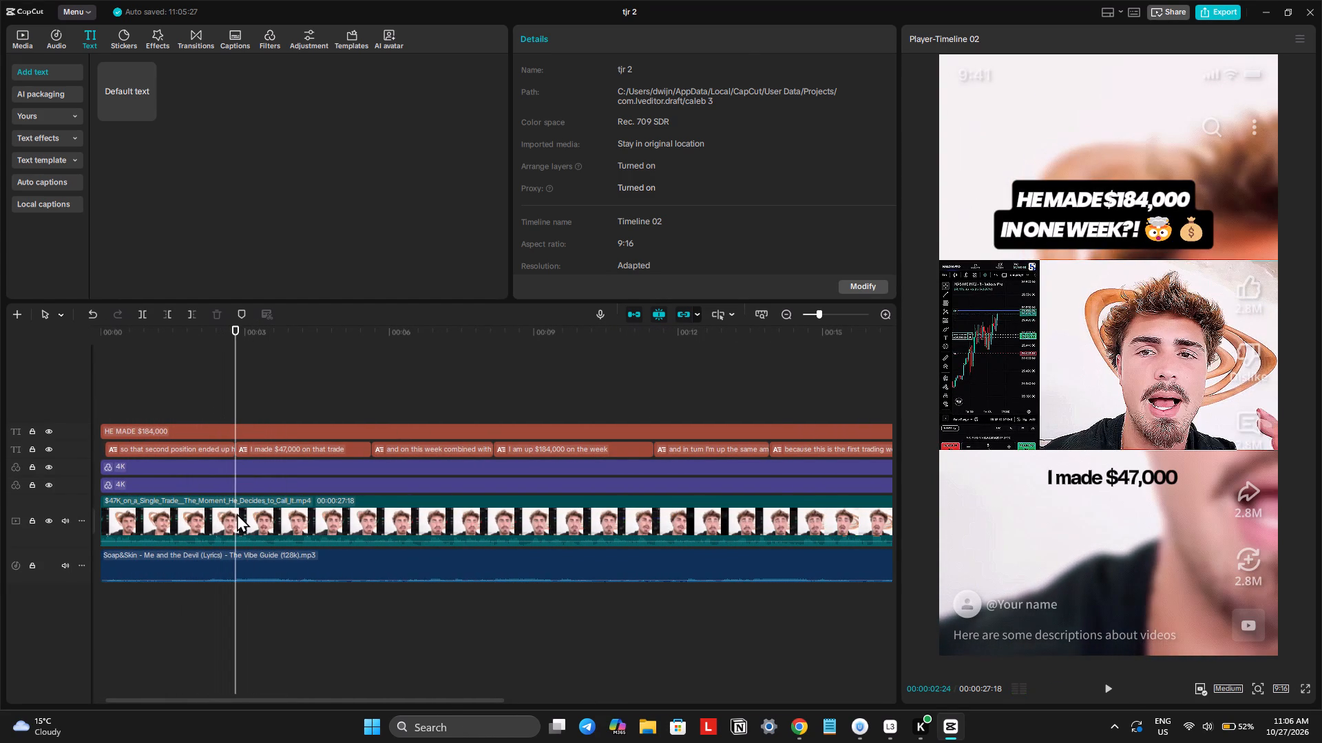
click(237, 513)
key(q)
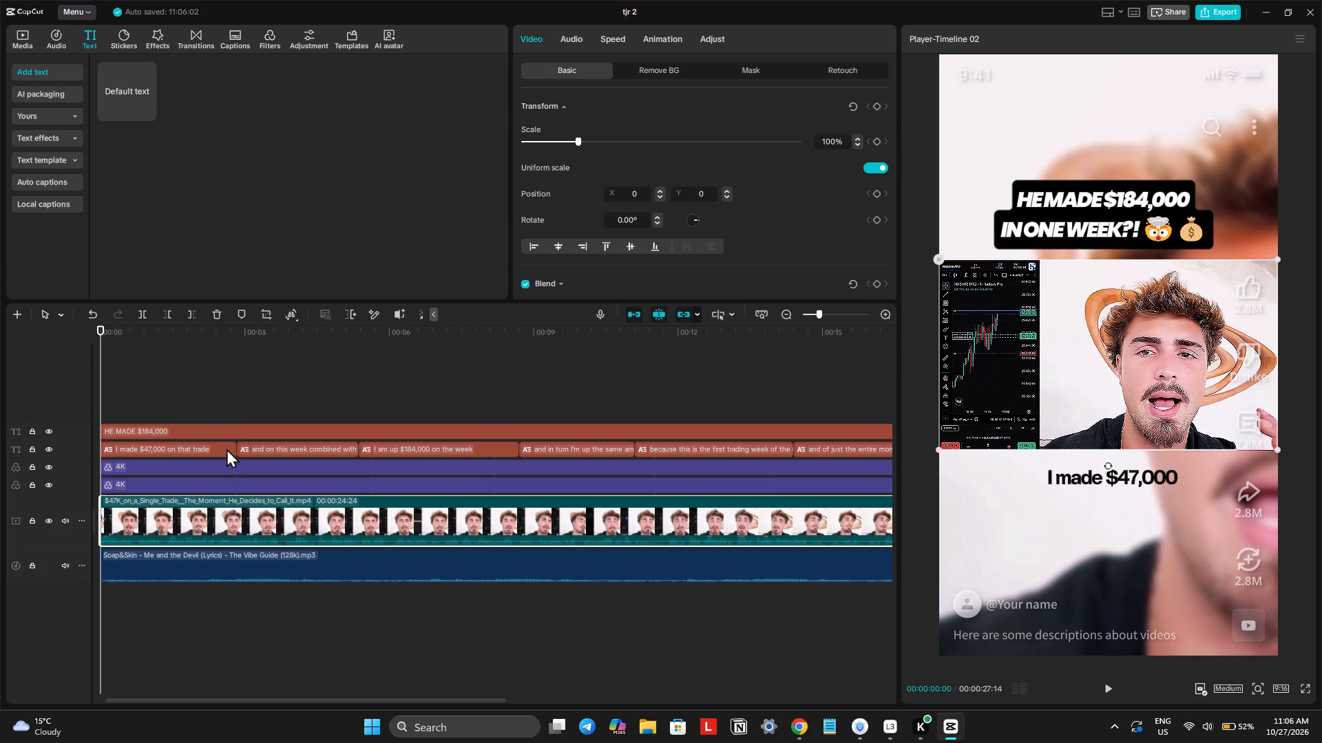
Play the trimmed short from the start to near its end, checking the captions, hook and picture.
key(space)
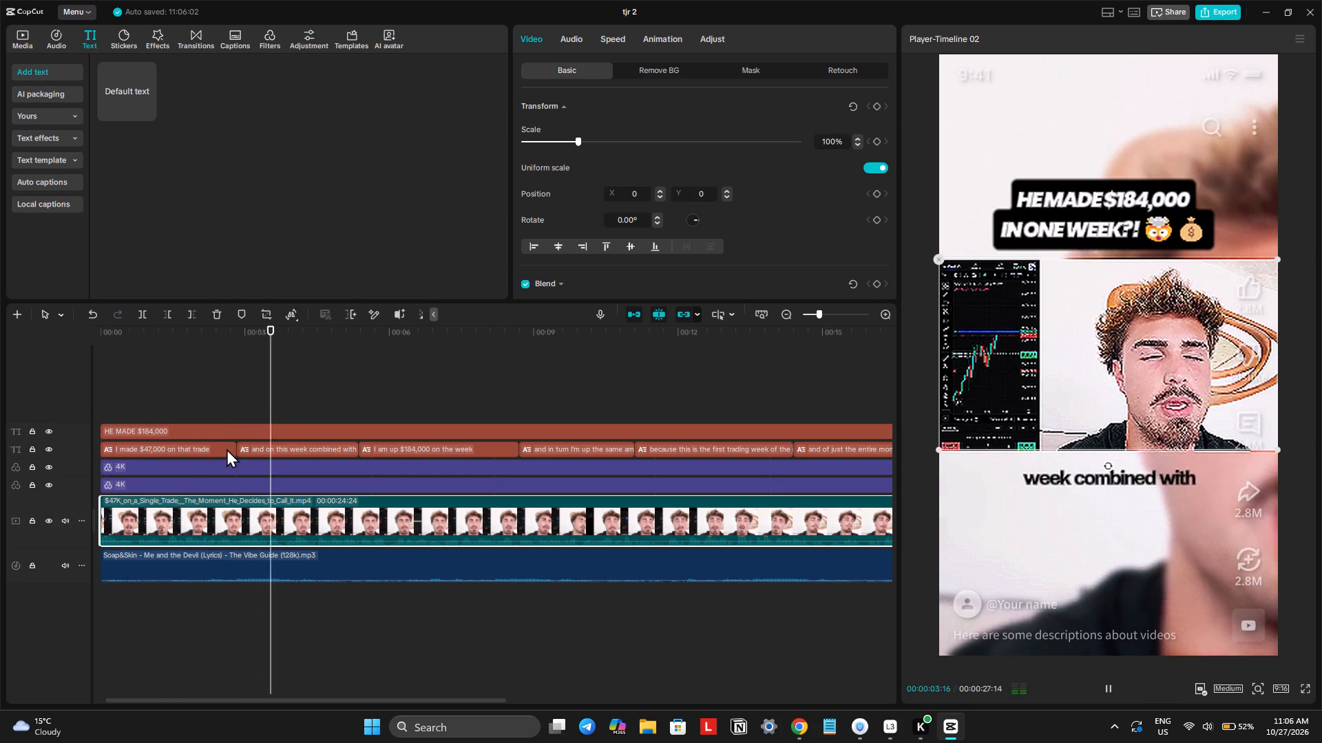
scroll(339, 521, left, 1)
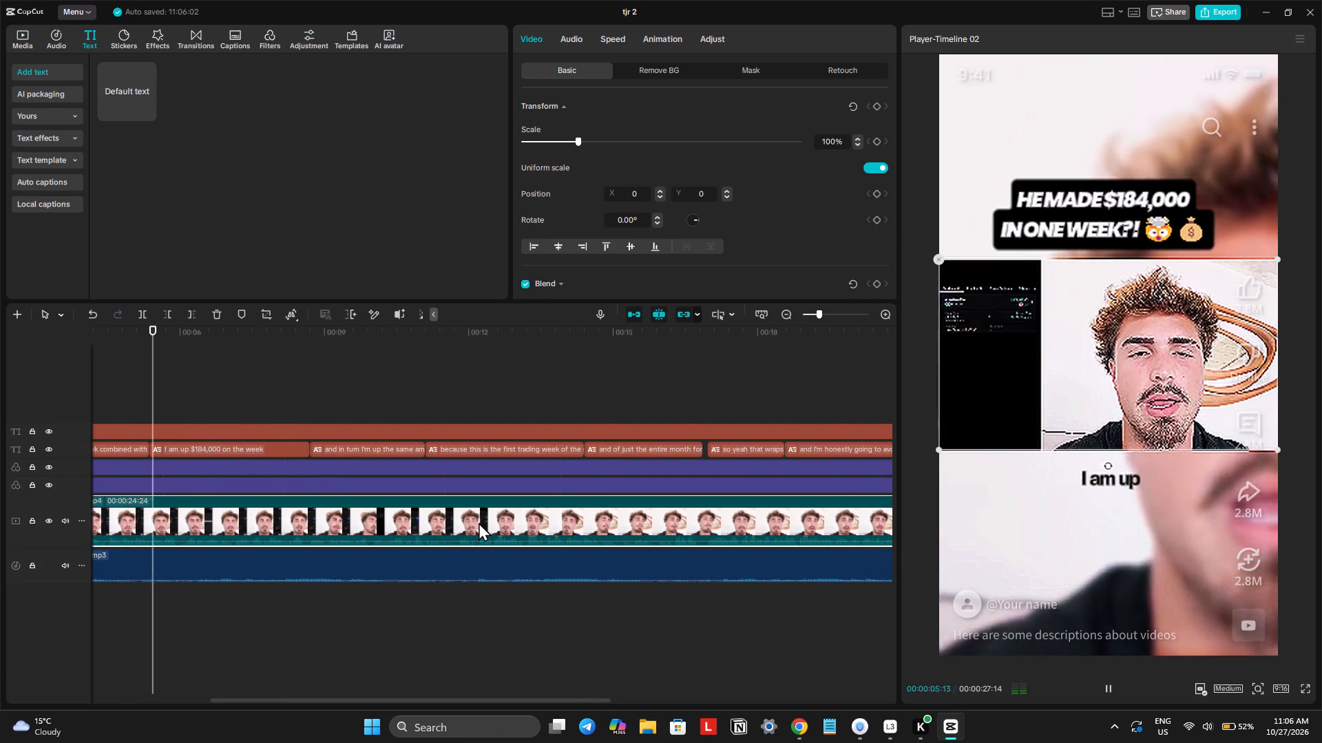
scroll(479, 522, left, 1)
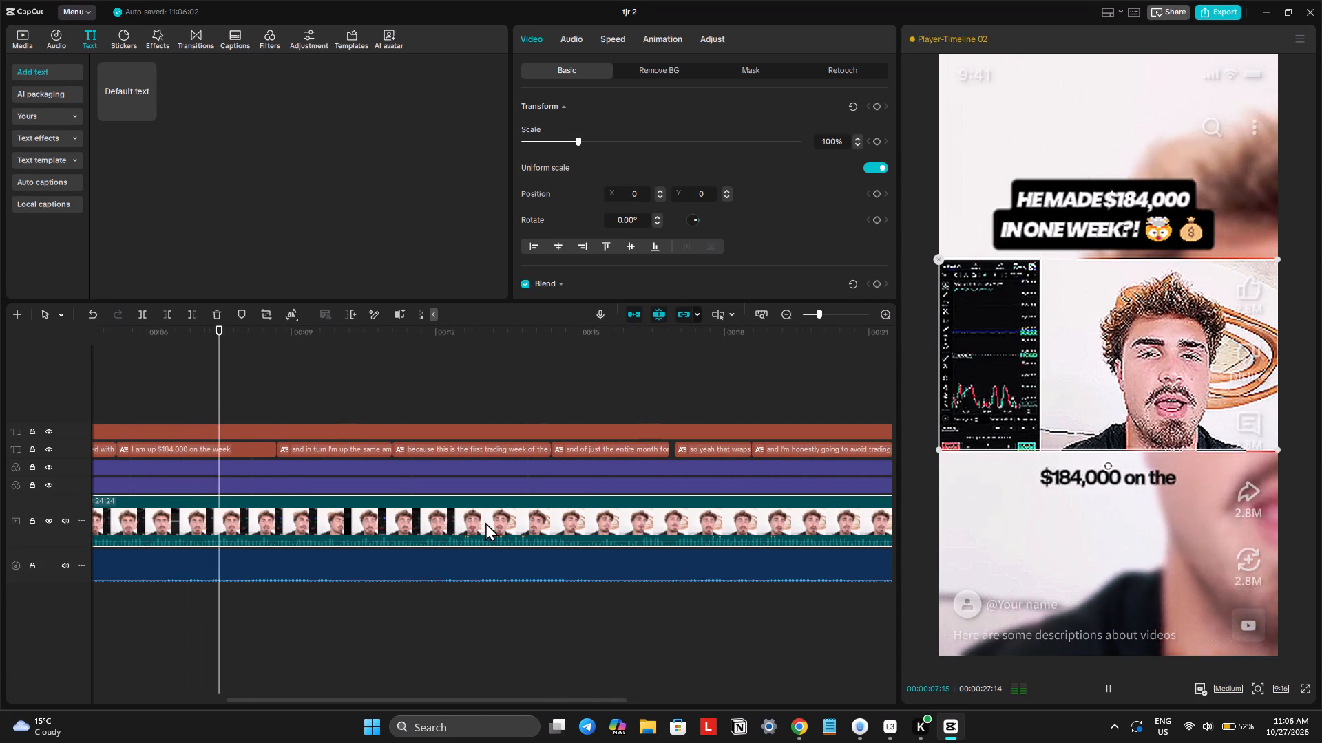
scroll(485, 522, left, 1)
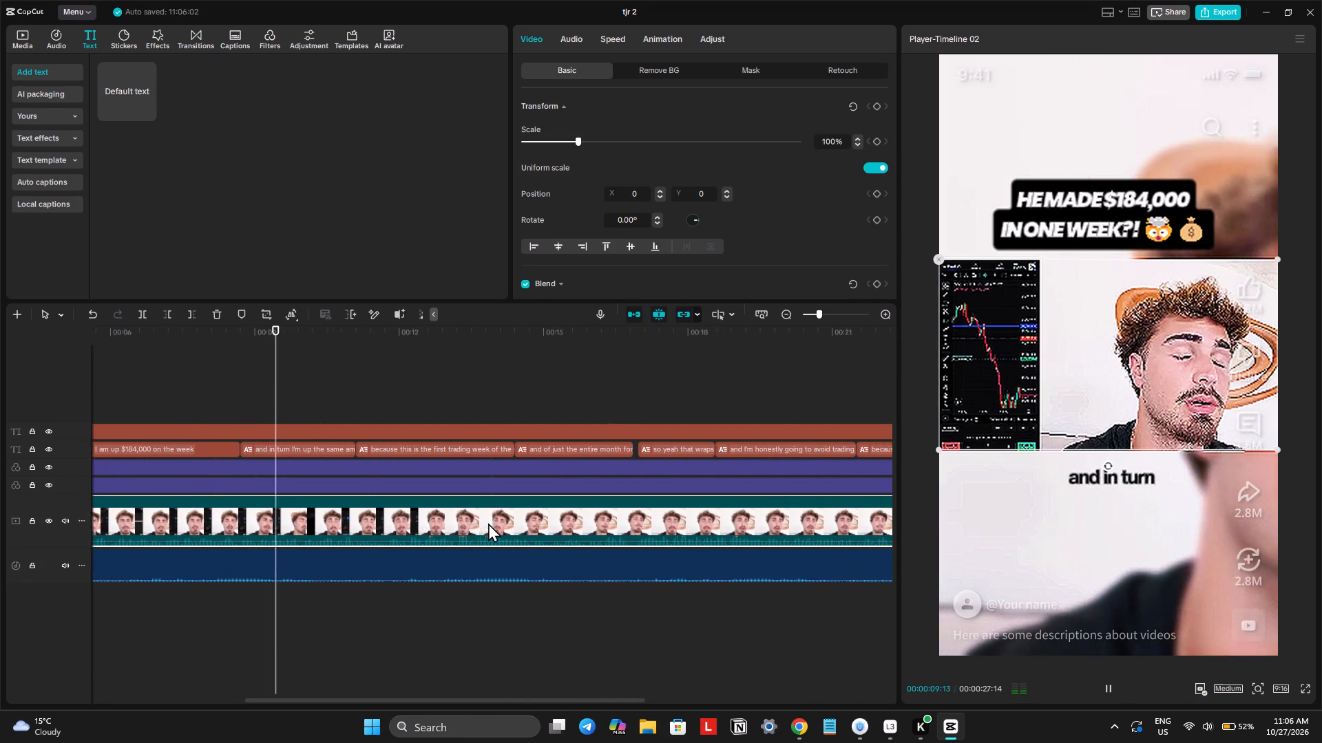
scroll(488, 523, left, 1)
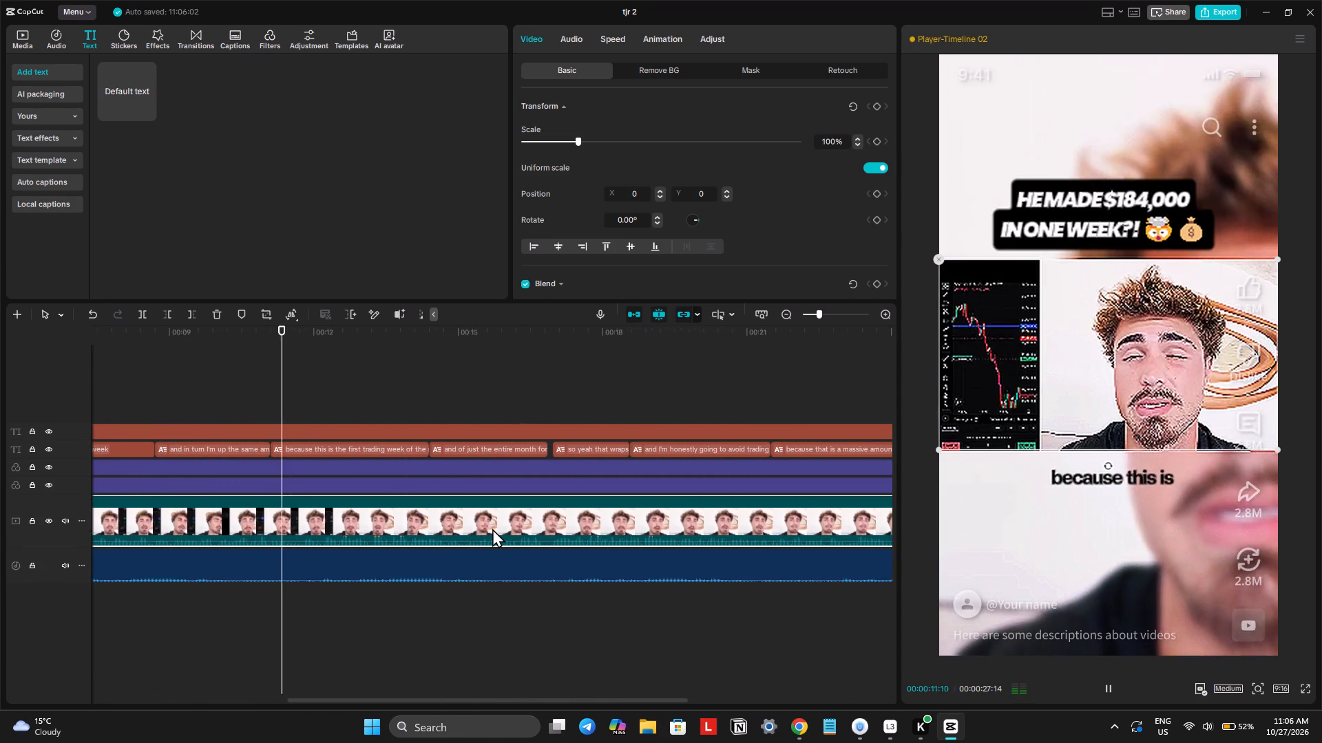
scroll(492, 528, left, 1)
scroll(414, 545, left, 1)
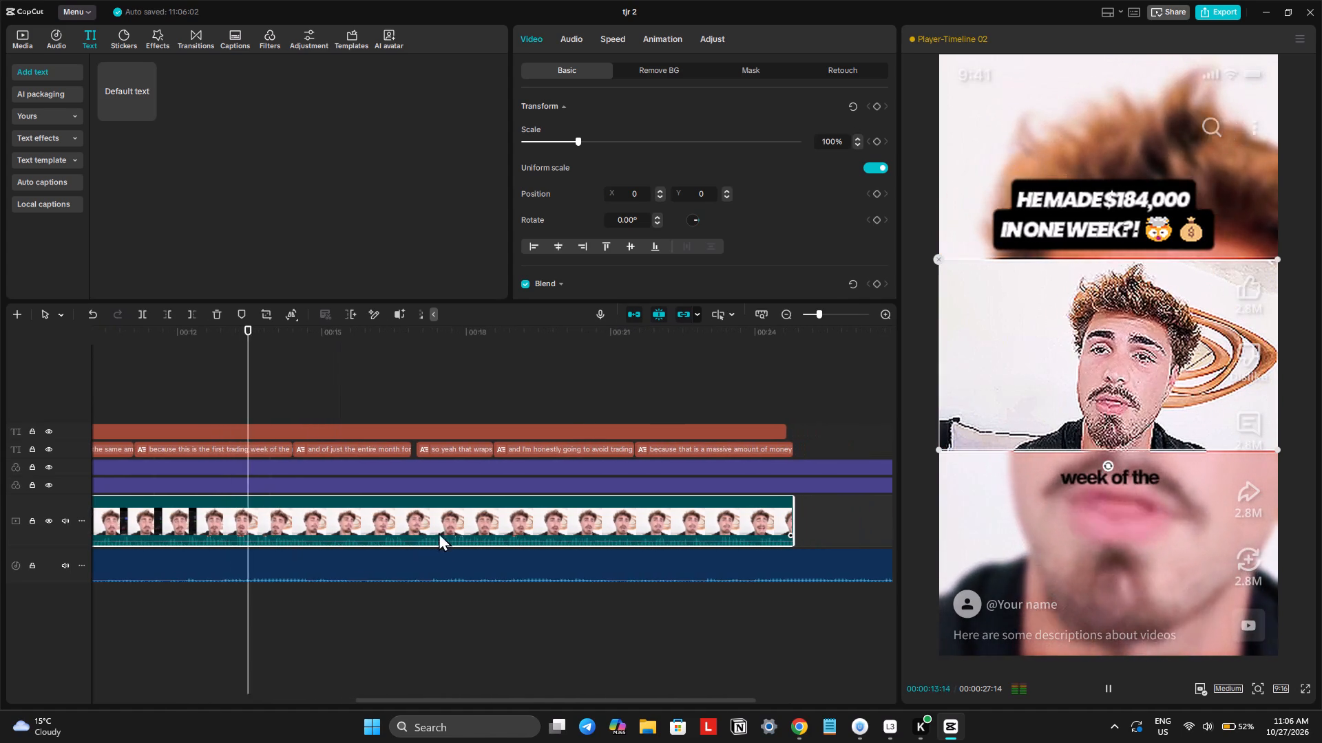
scroll(439, 532, left, 1)
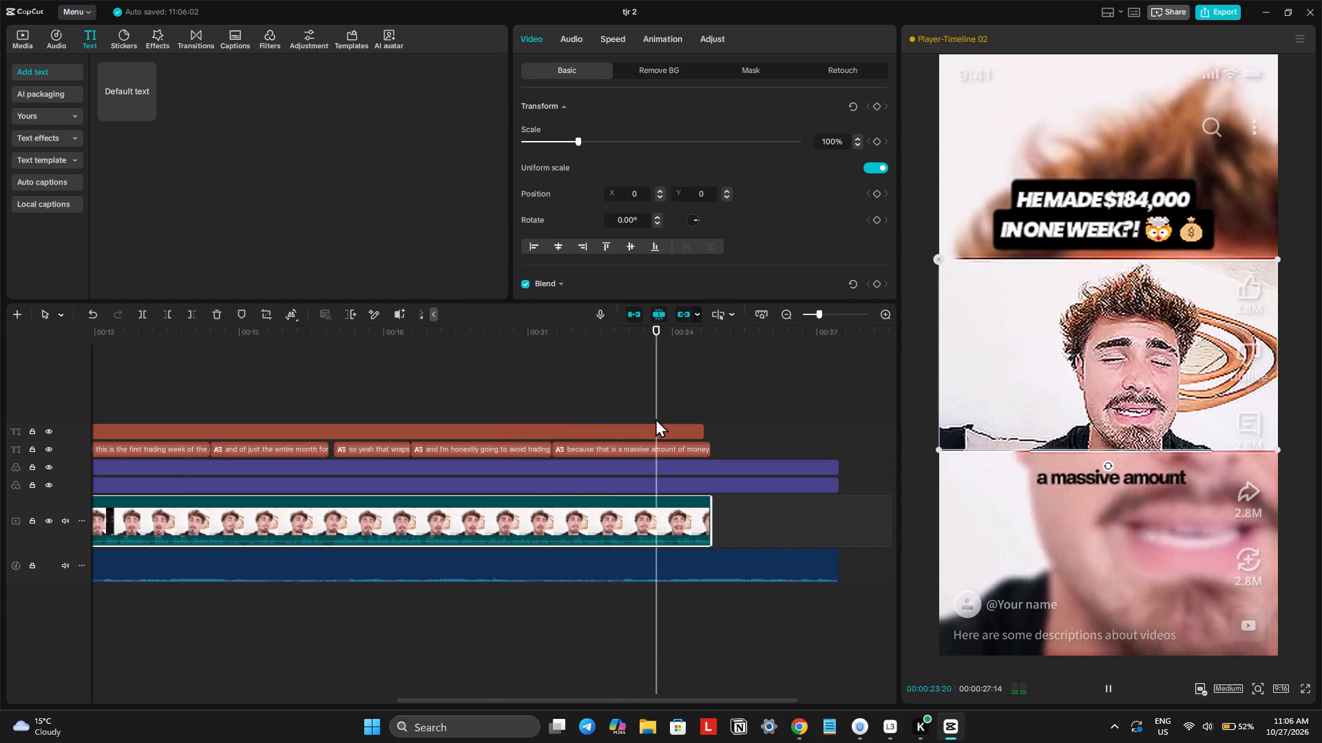
key(space)
Trim the ends of all text, filter, video and music tracks at 00:00:24:20 so they finish together.
click(706, 409)
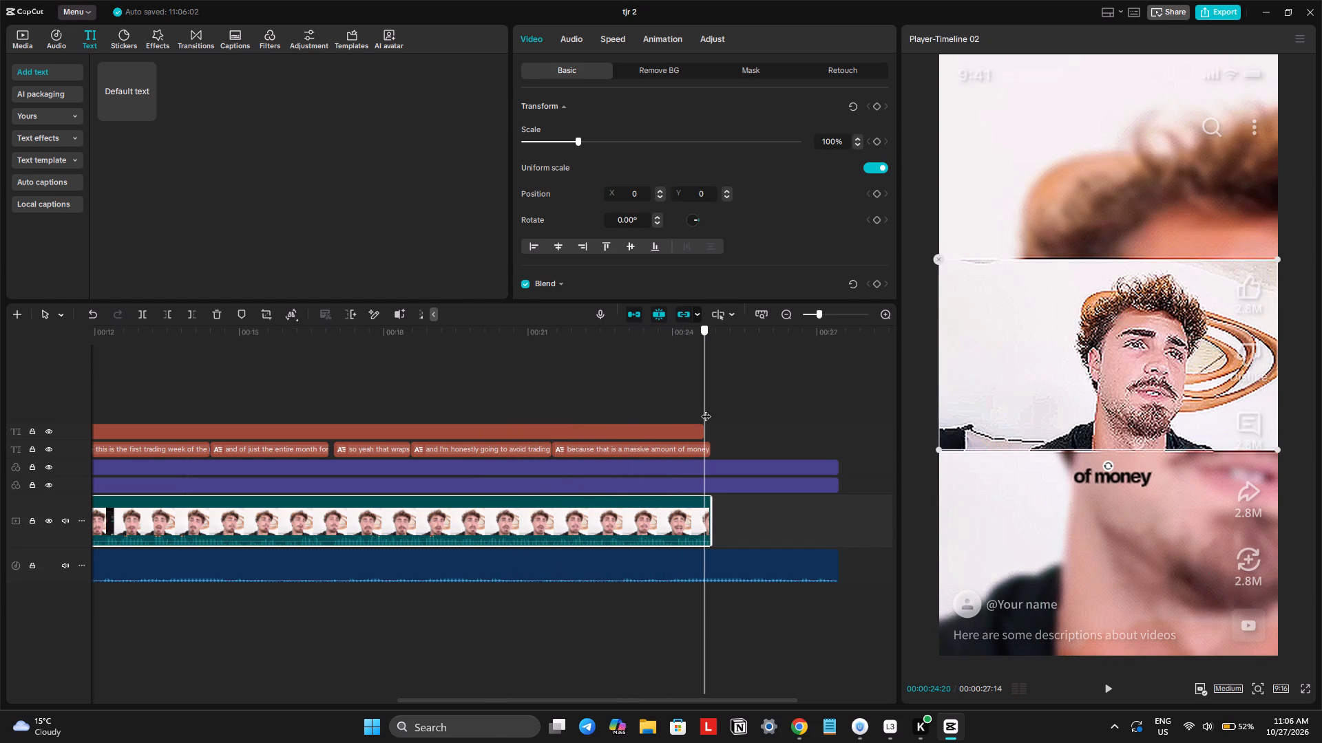
key(ctrl+a)
key(w)
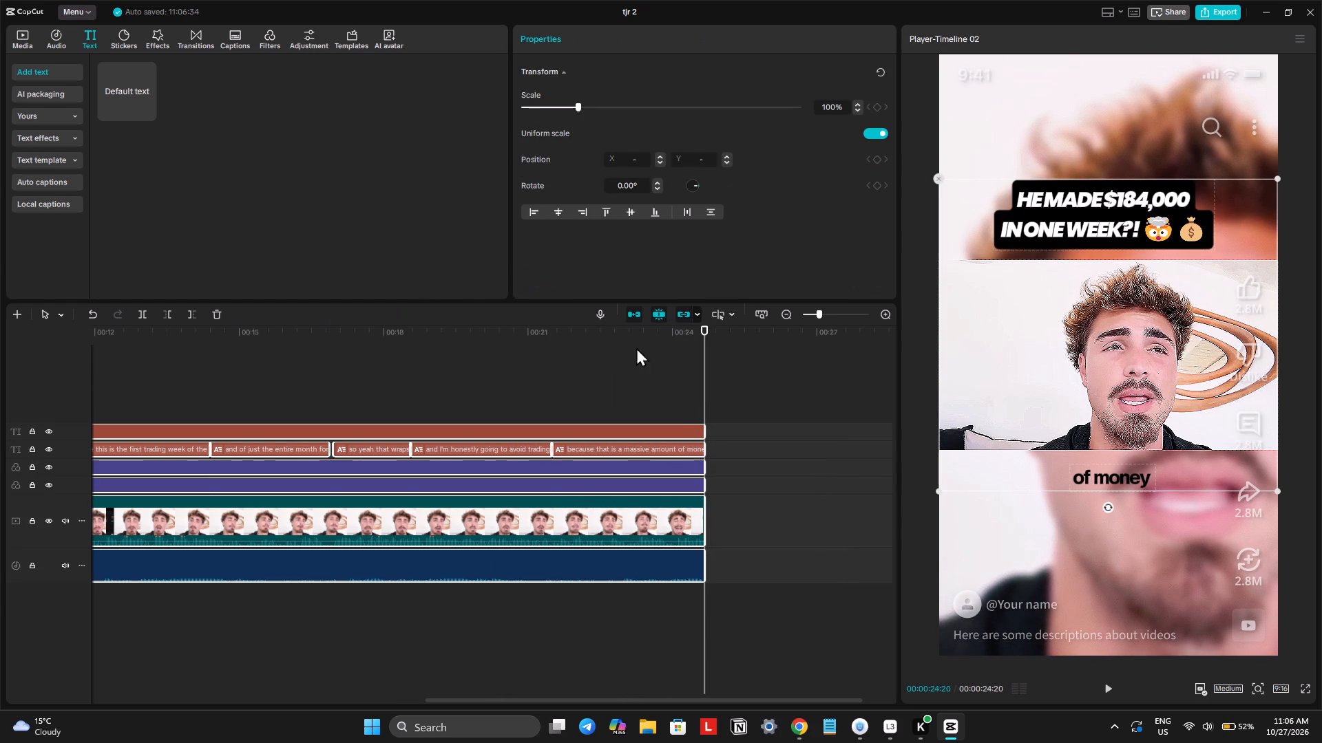
Rename the project as tjr 3.
click(629, 9)
click(629, 8)
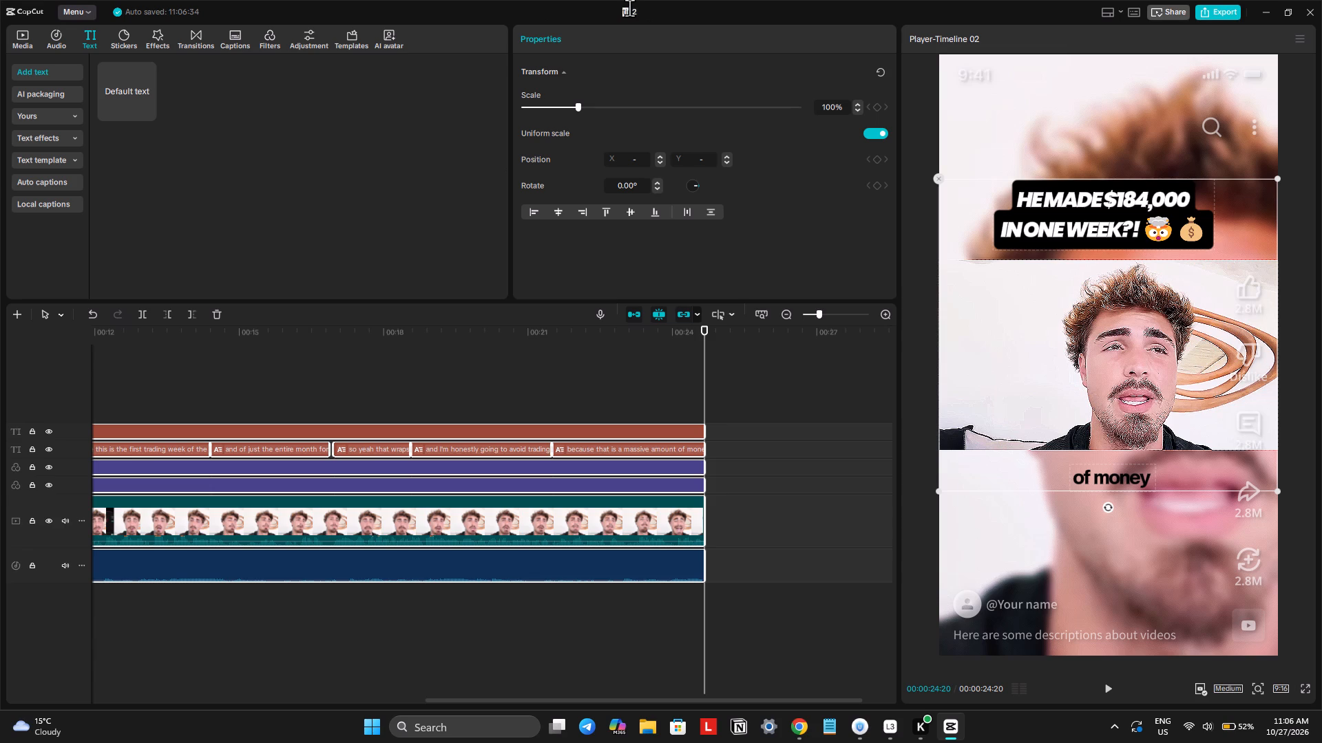
drag(633, 8, 644, 16)
key(3)
key(Return)
Export the short as tjr 3 in 1080P, H.264 mp4 at 30fps, and close the export window without sharing.
click(1212, 17)
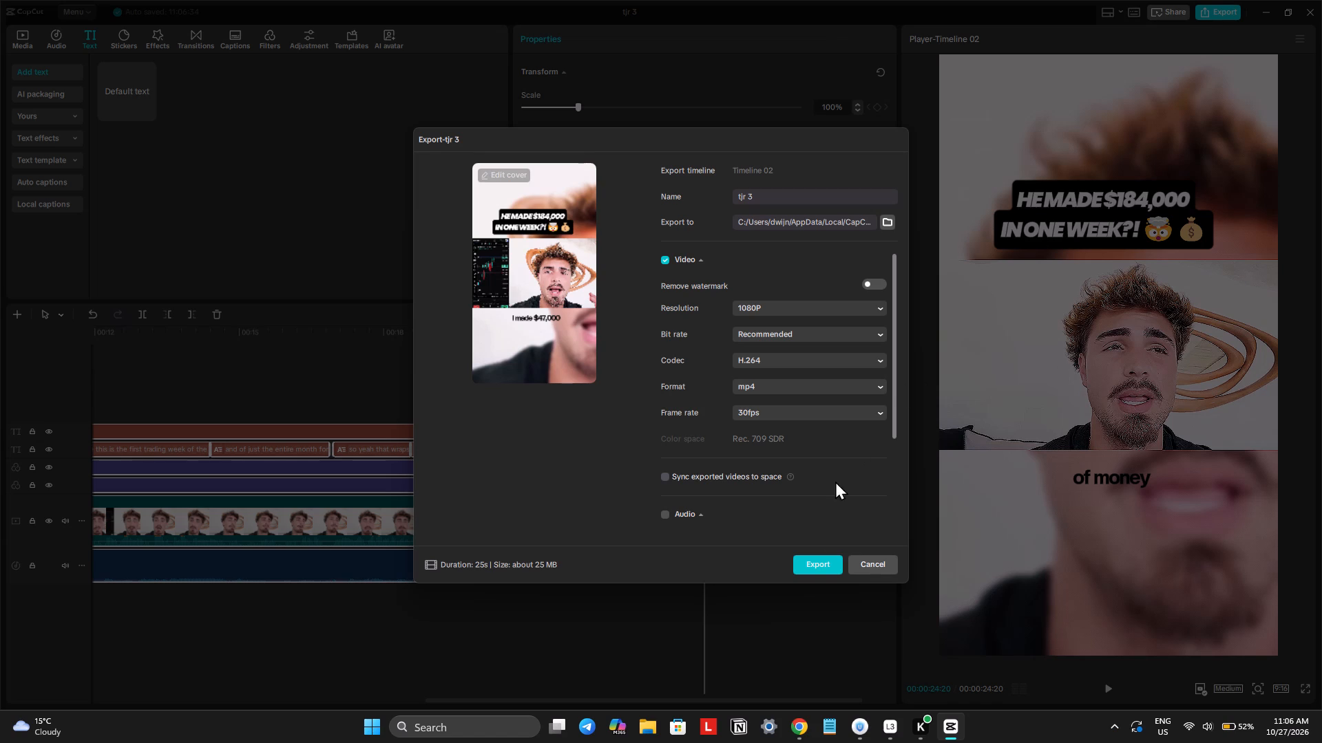
click(815, 558)
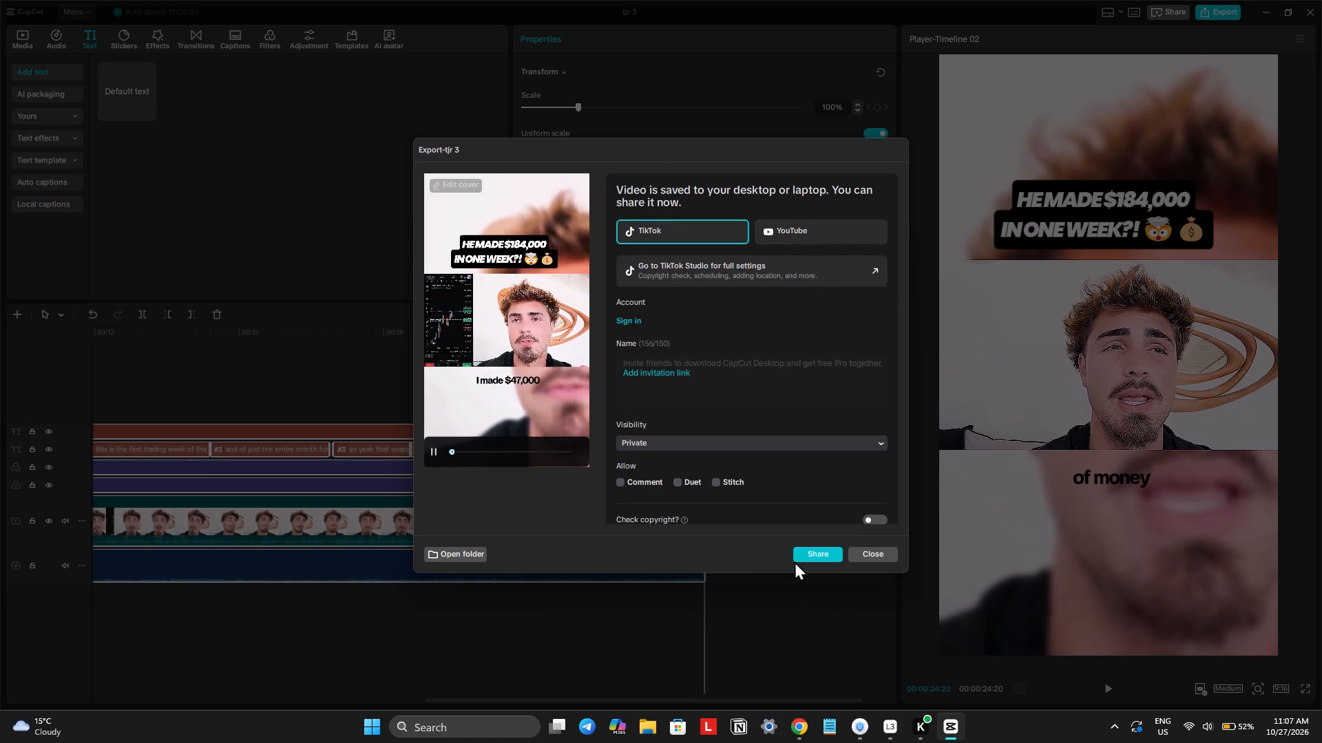
click(870, 555)
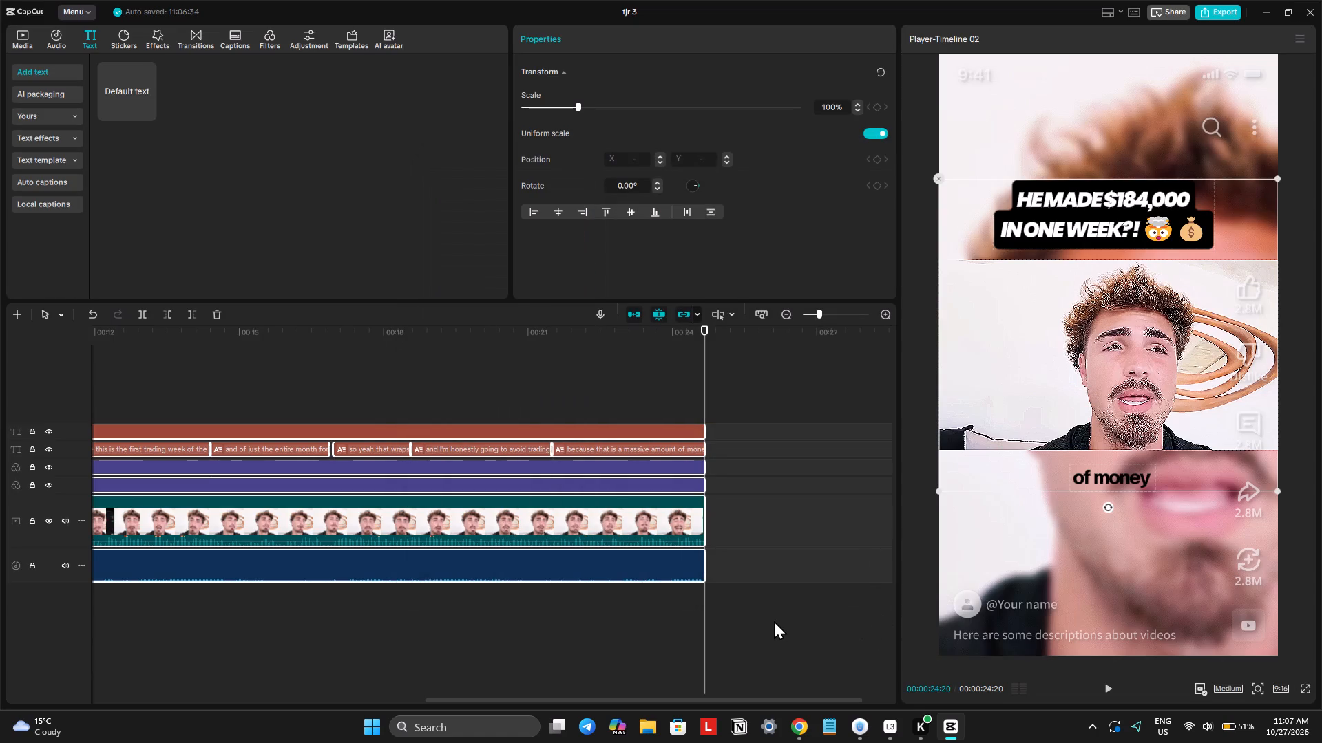